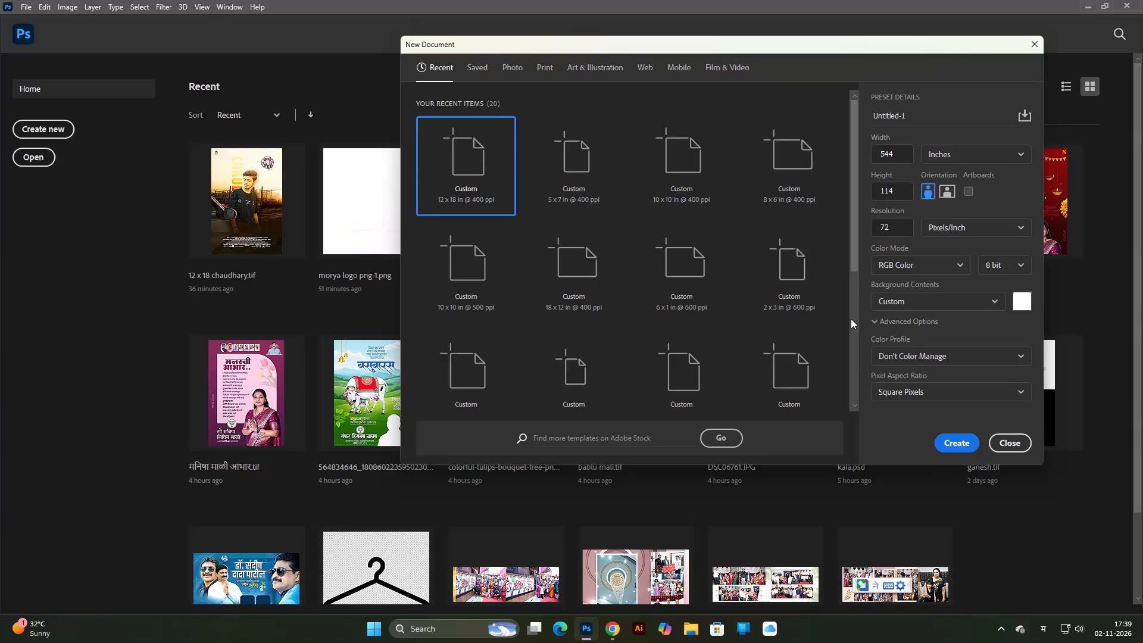
Set the new document's width and height units to Inches.
click(954, 158)
click(961, 189)
double_click(895, 156)
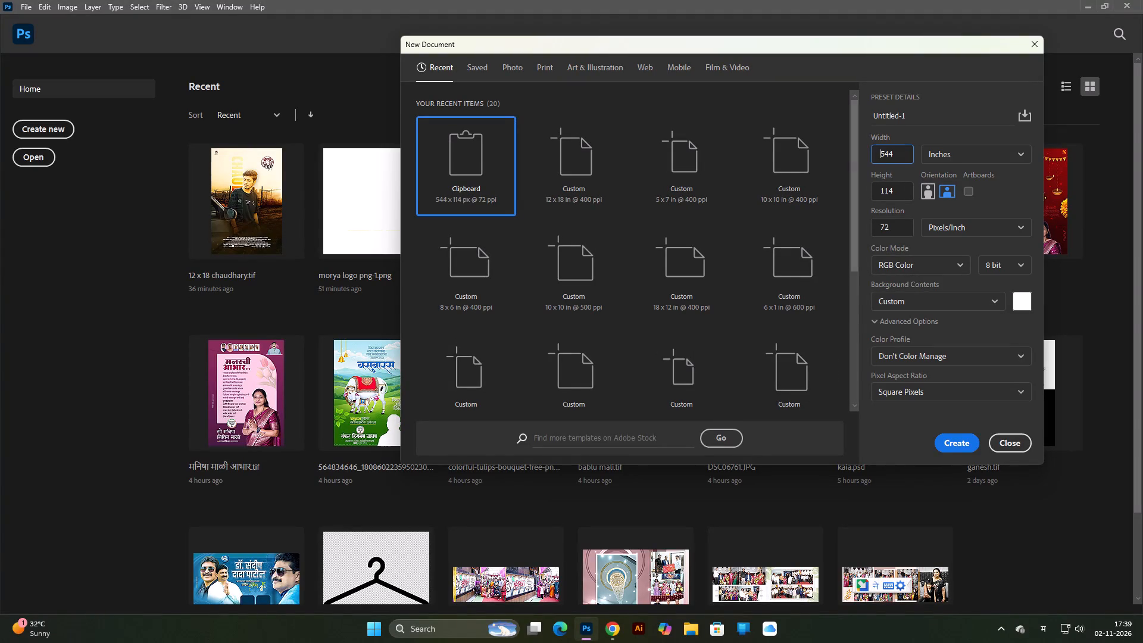
click(947, 157)
click(949, 198)
double_click(891, 157)
Switch the keyboard layout to English (United States) with English (India) input.
click(1041, 632)
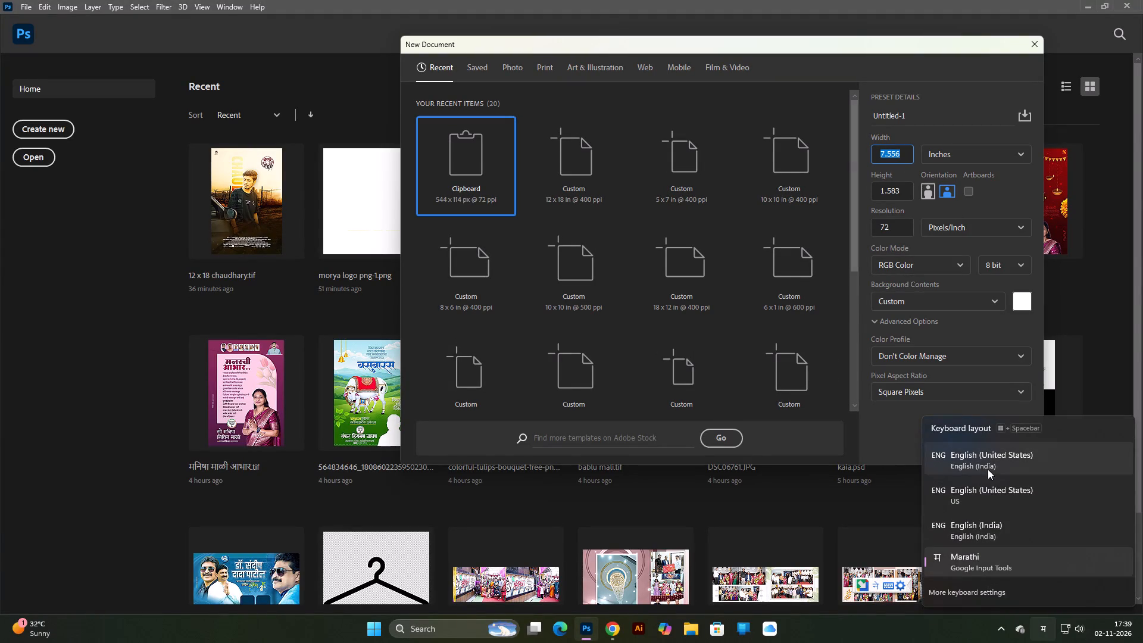
click(988, 465)
Create a new RGB document 2 inches wide and 2 inches high at 600 pixels/inch.
key(2)
double_click(888, 197)
key(2)
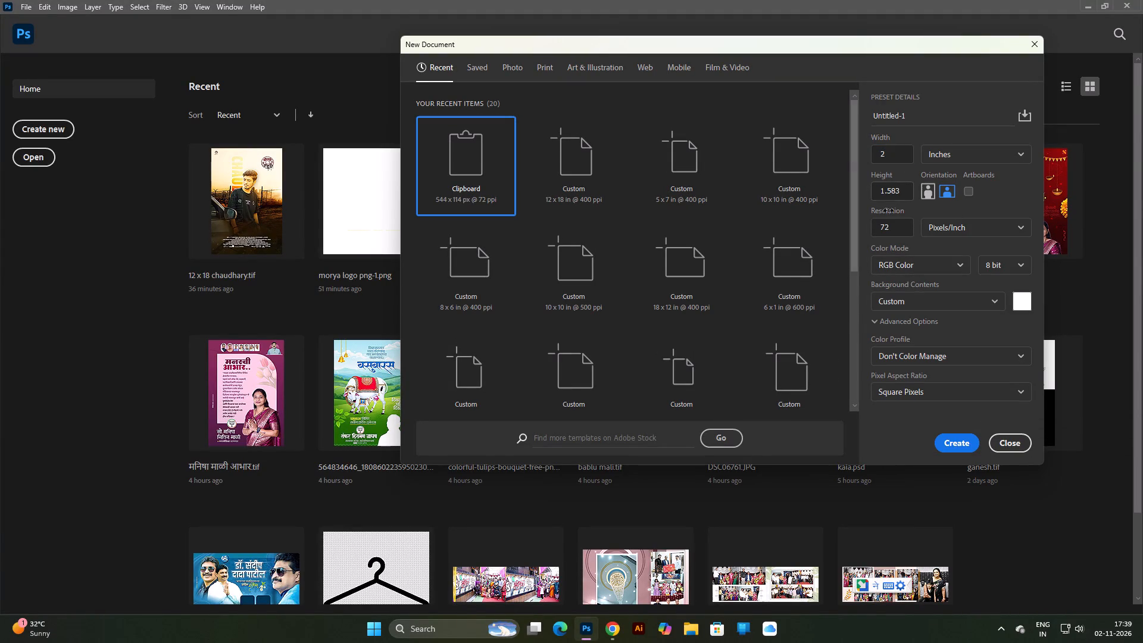
double_click(885, 192)
key(2)
double_click(886, 232)
key(6)
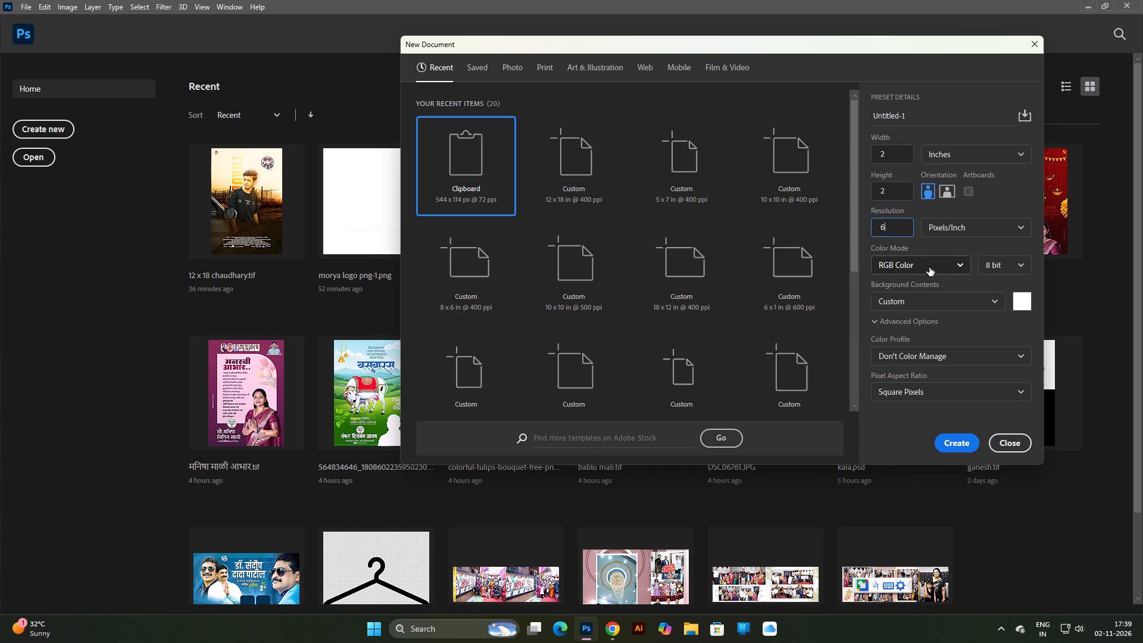
key(0)
key(0)
click(955, 447)
Undock the blank document into its own floating window.
scroll(671, 285, down, 5)
scroll(707, 258, up, 4)
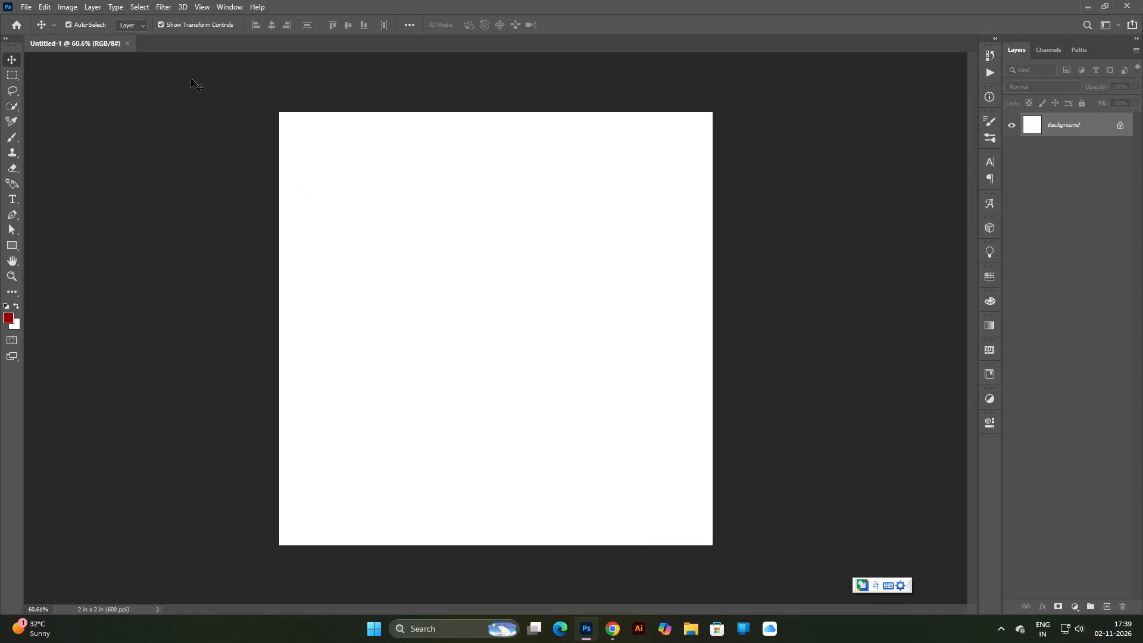
drag(104, 38, 171, 87)
Resample the document to a resolution of 2900 pixels/inch using Image Size, keeping it 2 by 2 inches.
right_click(171, 95)
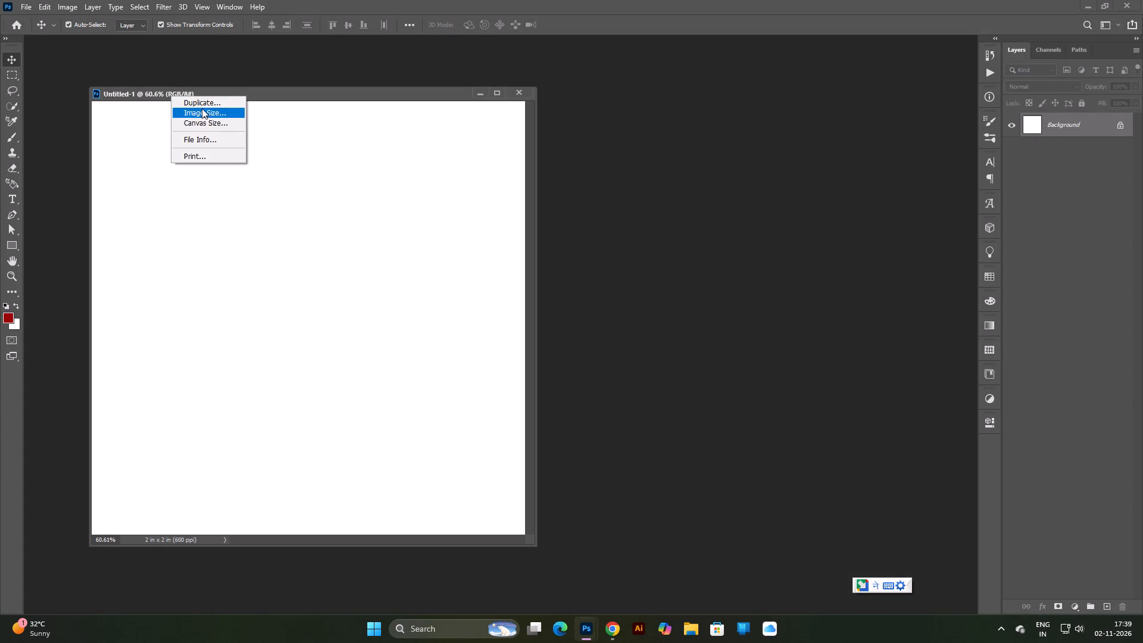
click(202, 111)
drag(655, 229, 577, 229)
text(2500)
key(BackSpace)
key(BackSpace)
key(BackSpace)
key(BackSpace)
key(BackSpace)
key(BackSpace)
key(BackSpace)
key(BackSpace)
key(BackSpace)
key(BackSpace)
key(BackSpace)
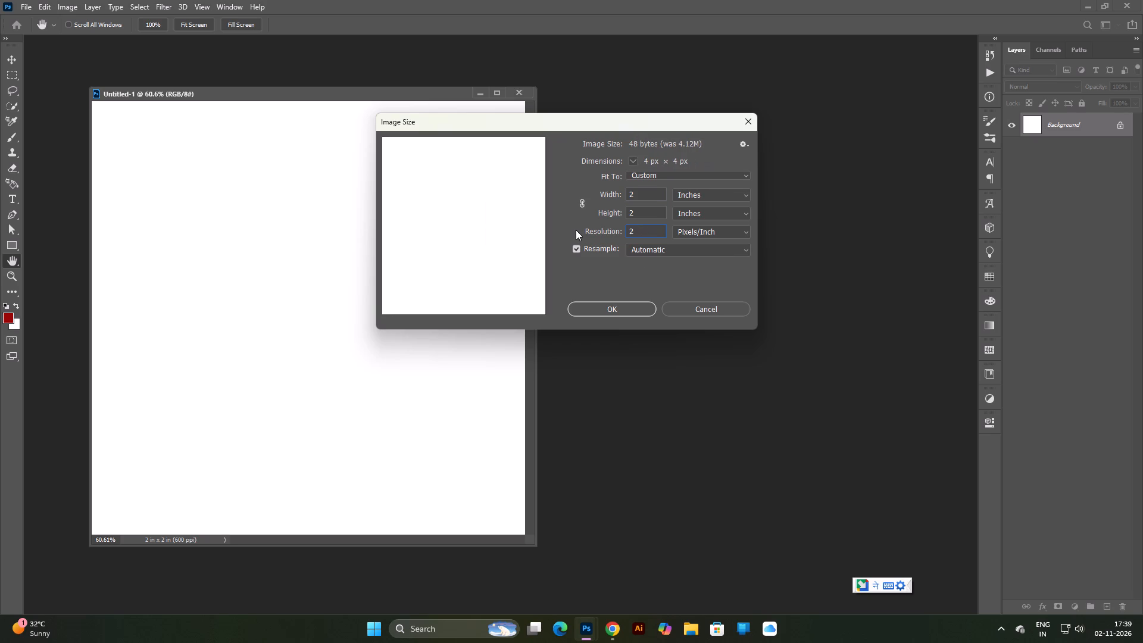
key(2)
key(6)
text(00)
key(BackSpace)
key(BackSpace)
key(BackSpace)
key(BackSpace)
key(BackSpace)
key(BackSpace)
key(BackSpace)
key(BackSpace)
key(BackSpace)
key(BackSpace)
key(BackSpace)
key(BackSpace)
key(BackSpace)
key(BackSpace)
key(BackSpace)
key(BackSpace)
key(BackSpace)
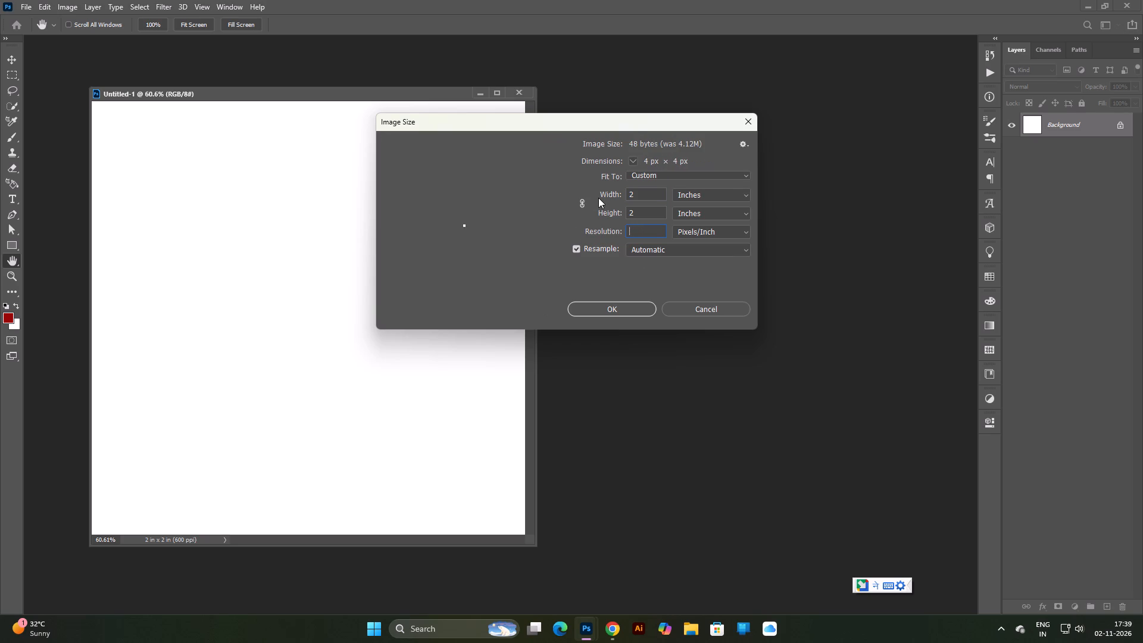
text(290)
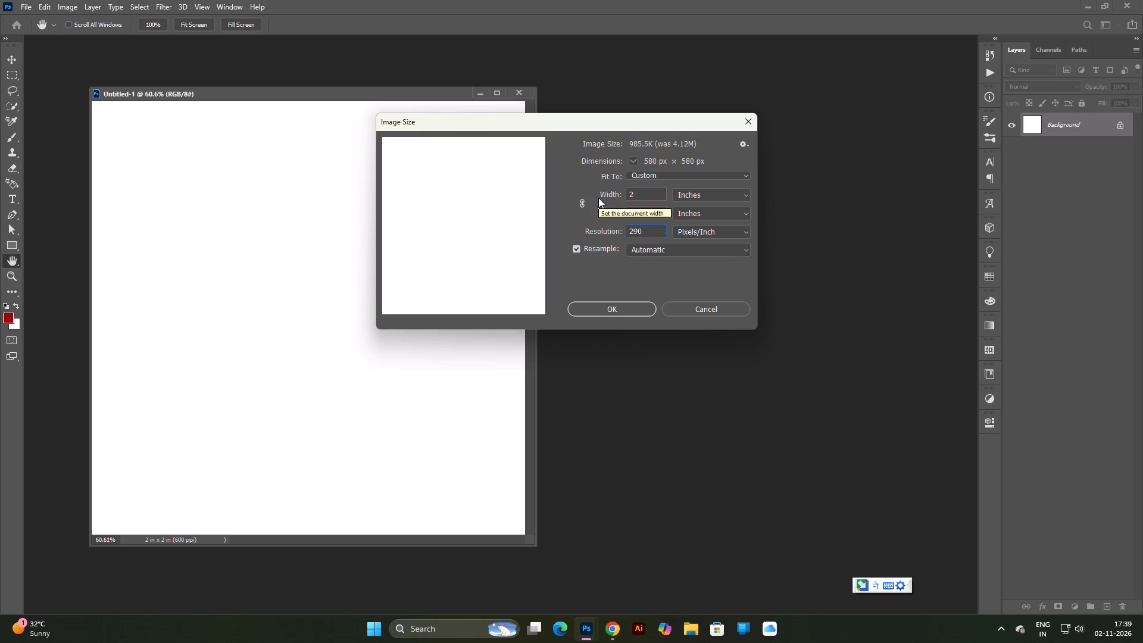
key(0)
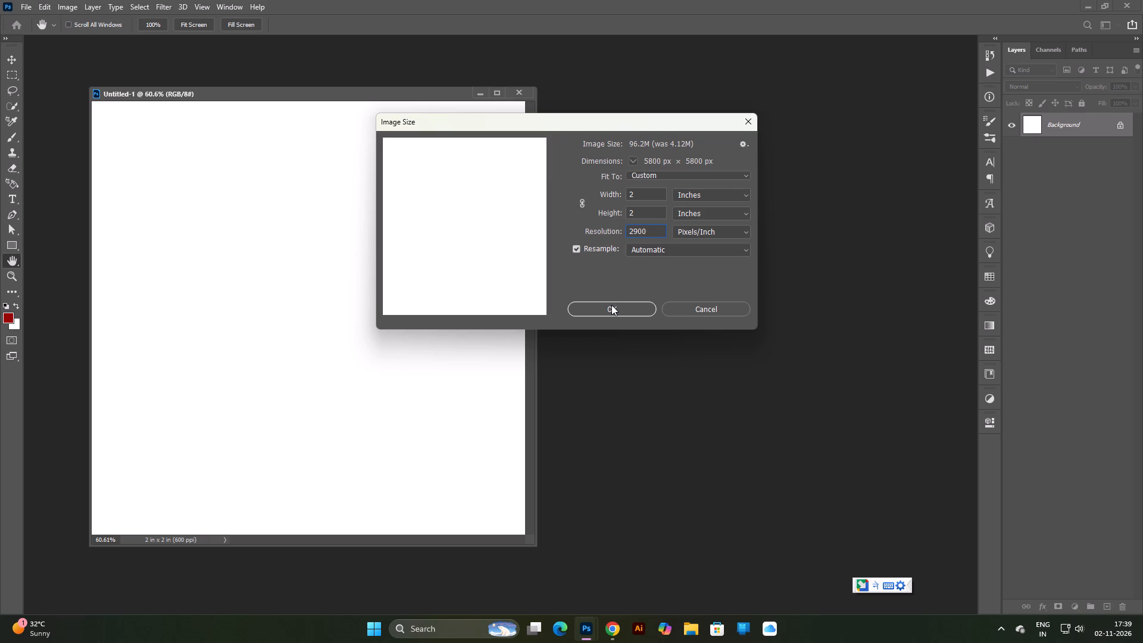
click(611, 305)
scroll(398, 219, down, 4)
scroll(392, 219, up, 1)
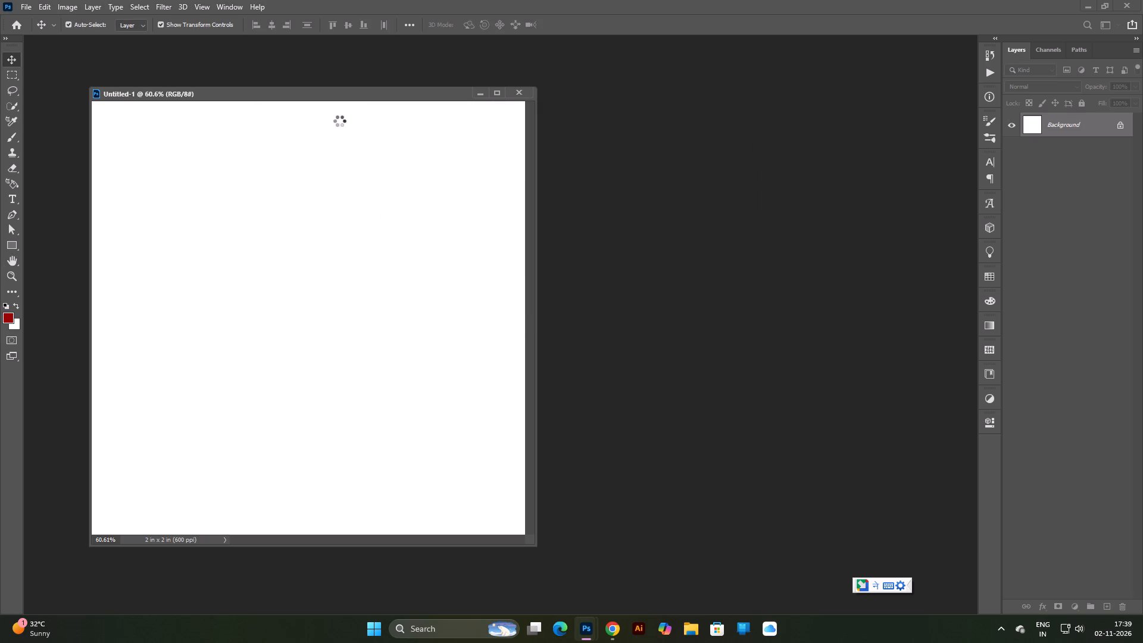
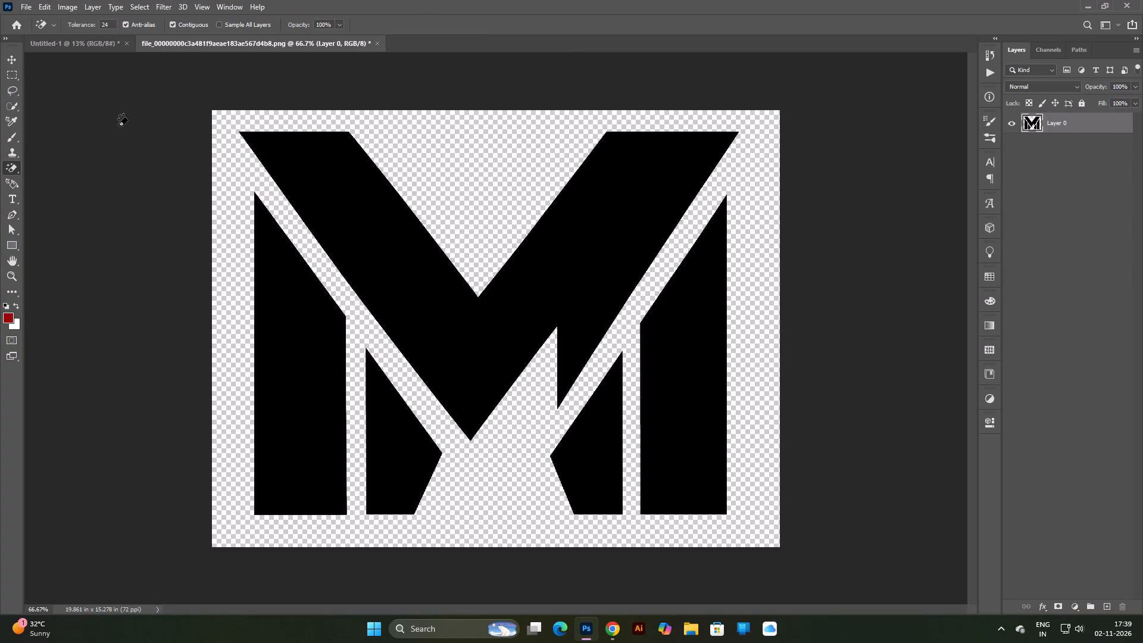
Convert the M logo layer, Layer 0, to a smart object.
click(18, 58)
right_click(1064, 123)
right_click(1064, 123)
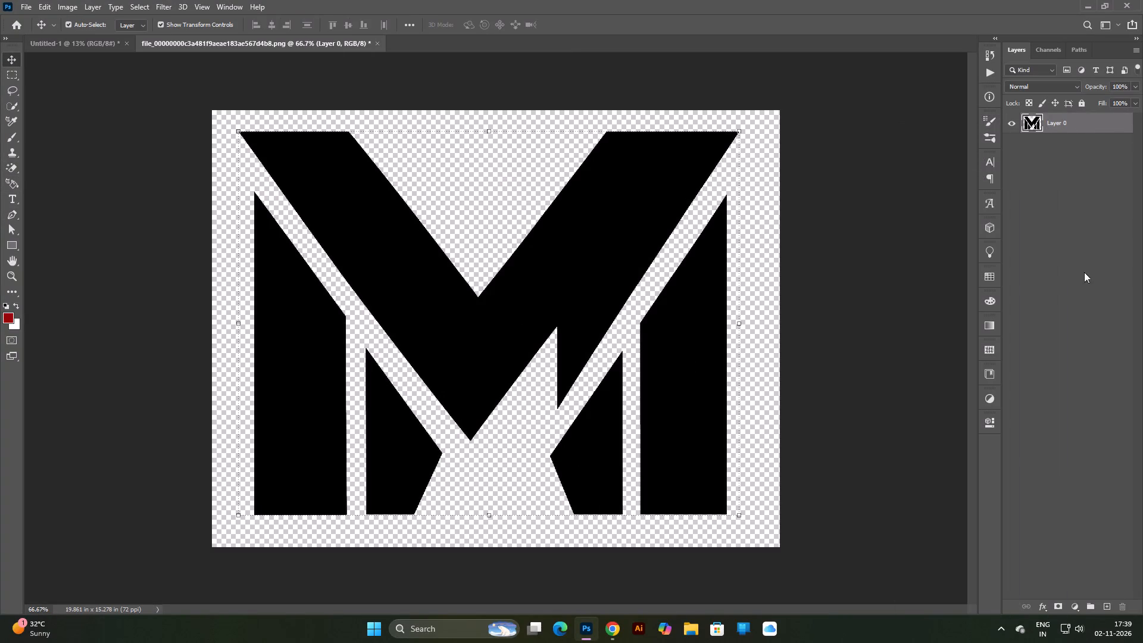
right_click(1053, 124)
click(955, 274)
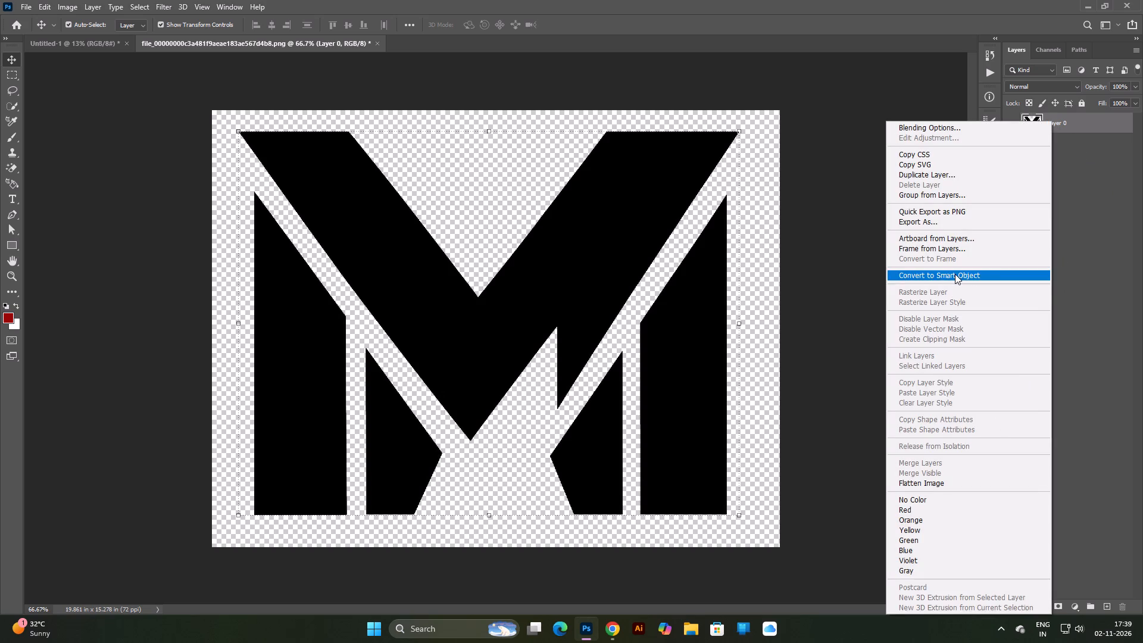
Bring the smart-object logo from the PNG file into the Untitled-1 document as a new layer.
scroll(686, 239, down, 5)
scroll(678, 239, up, 5)
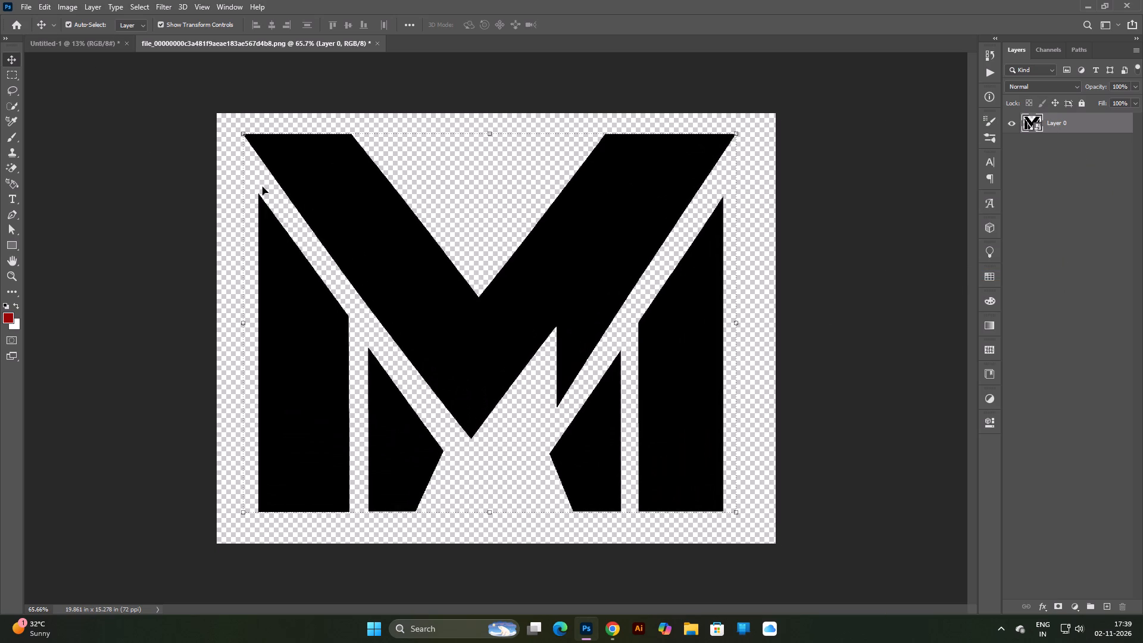
drag(343, 213, 489, 303)
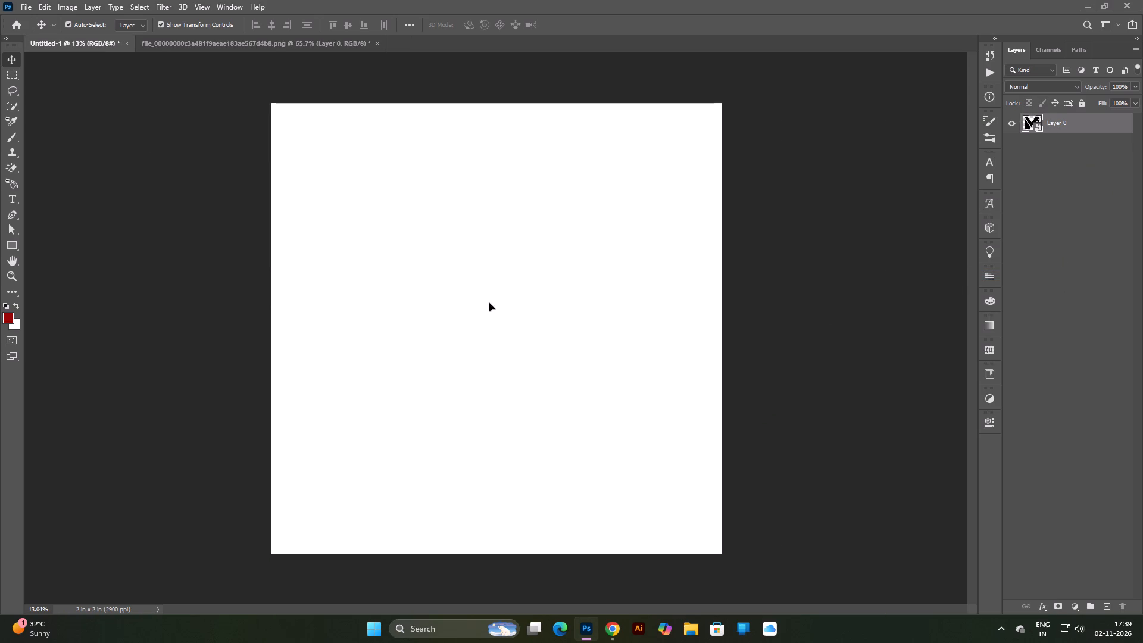
drag(537, 304, 685, 331)
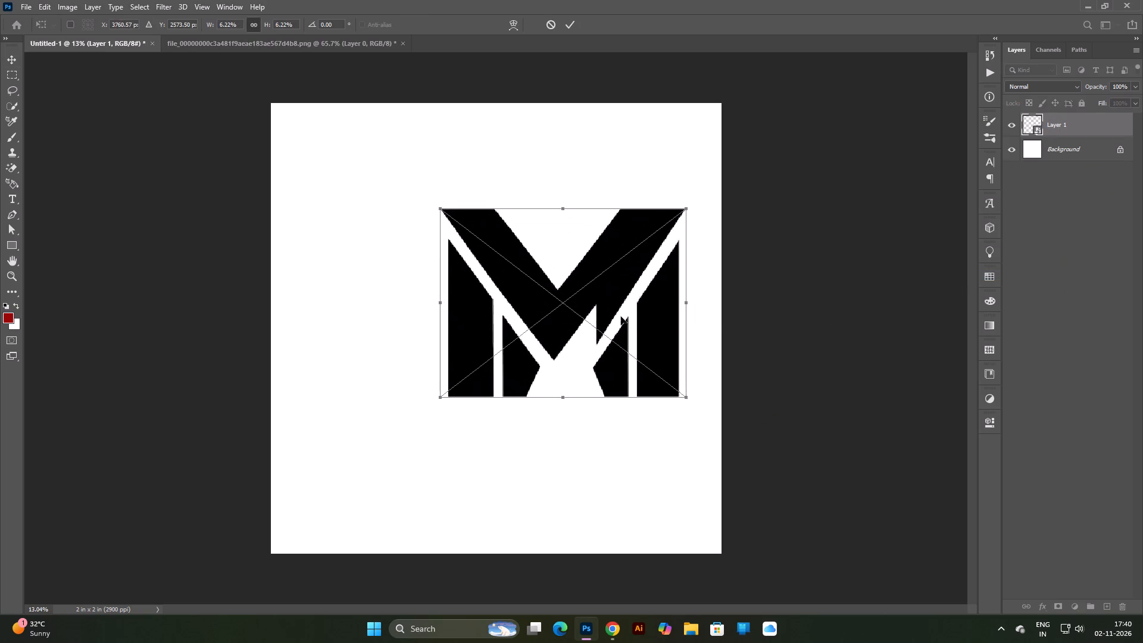
Centre the logo horizontally on the canvas, scale it proportionally to about 10.79% with narrow side margins, and apply the transform.
drag(587, 309, 520, 301)
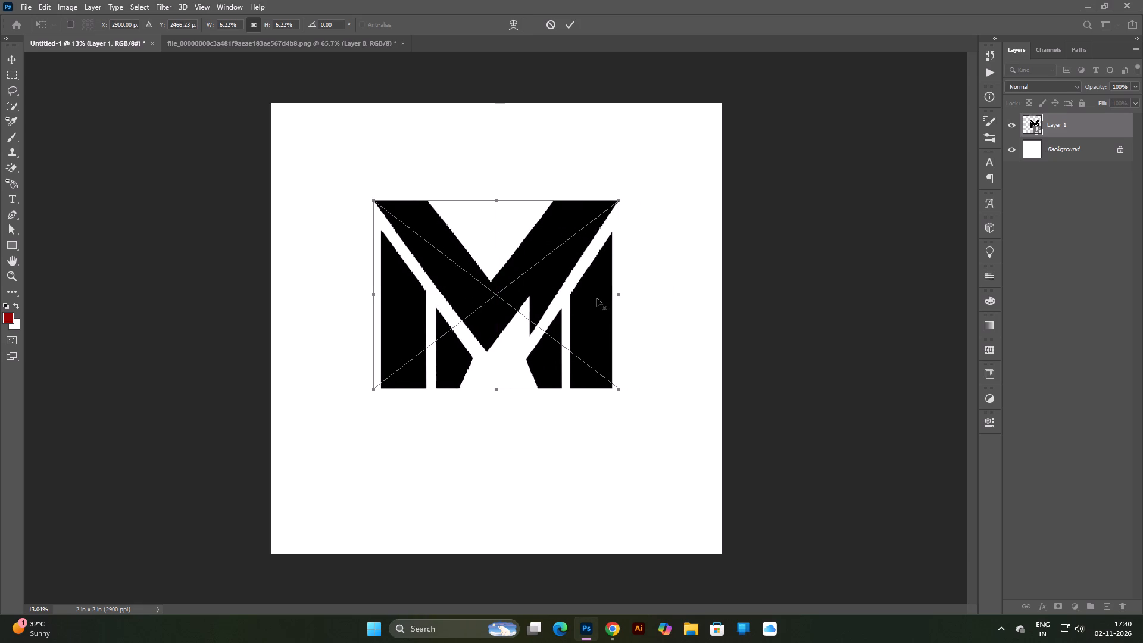
alt+drag(623, 298, 719, 344)
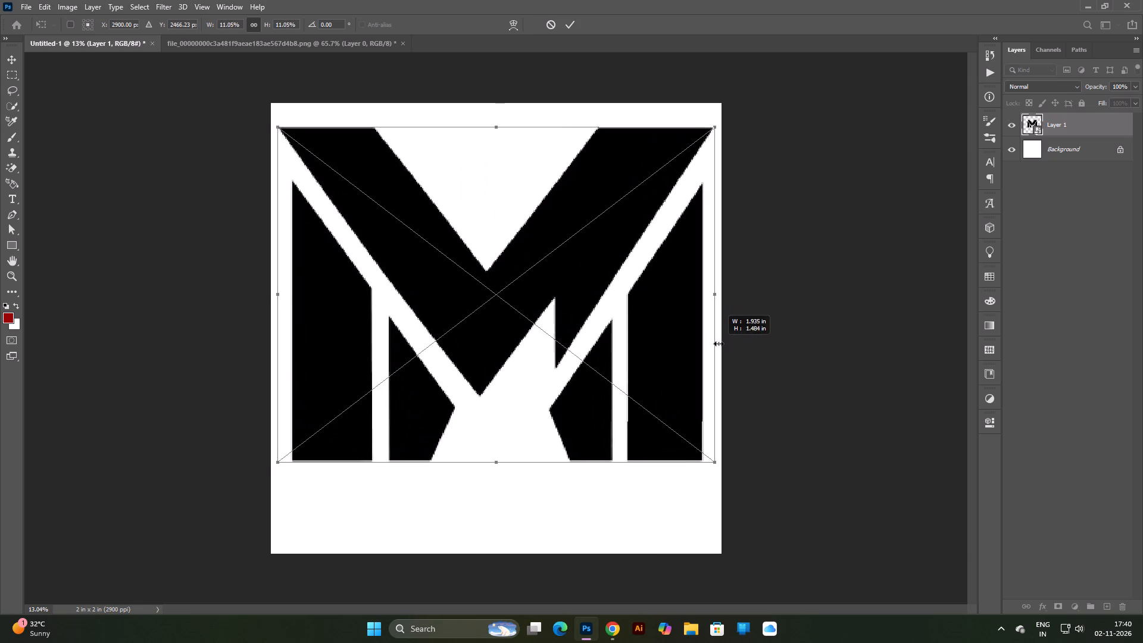
alt+drag(719, 344, 723, 347)
click(626, 332)
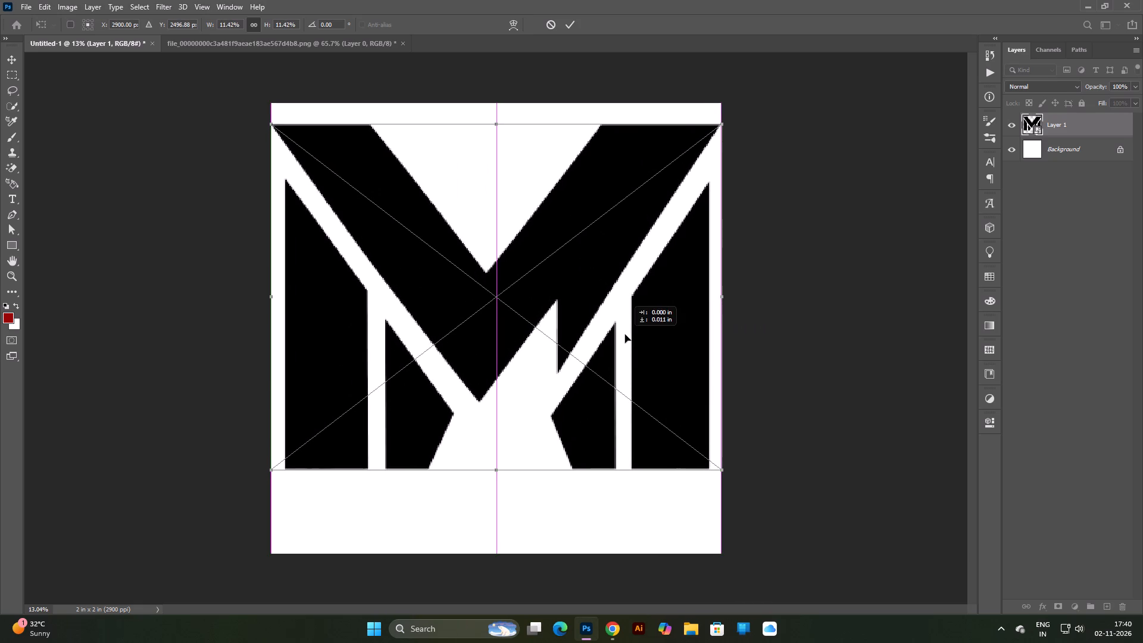
alt+drag(722, 295, 709, 296)
click(530, 332)
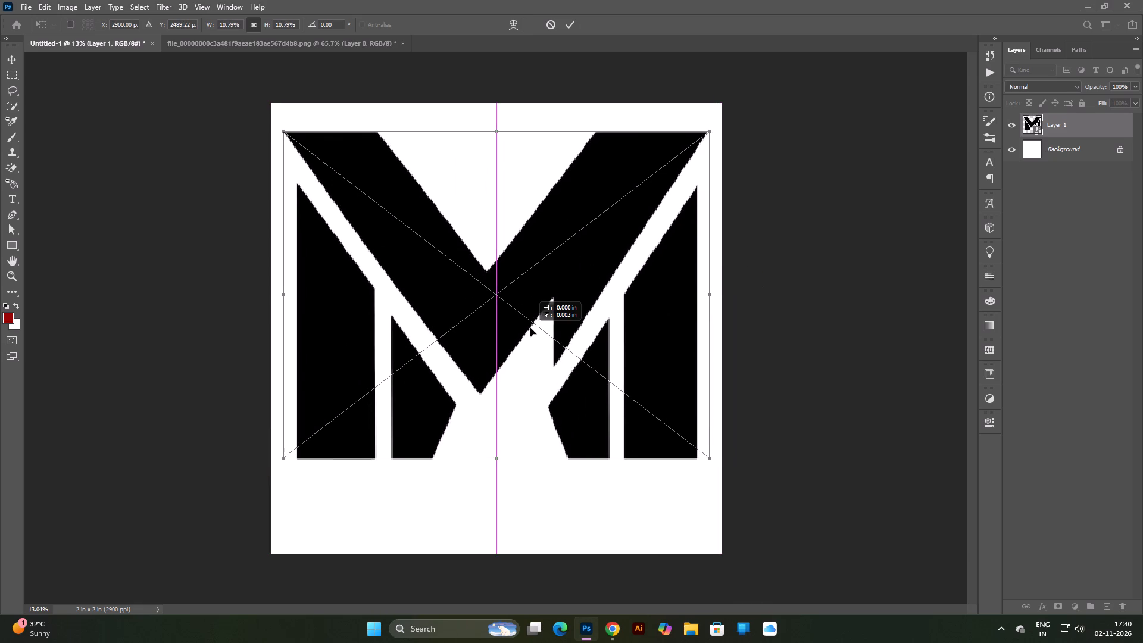
key(Return)
click(829, 305)
Examine the edge quality of the placed logo up close and its overall fit on the canvas.
scroll(508, 298, up, 4)
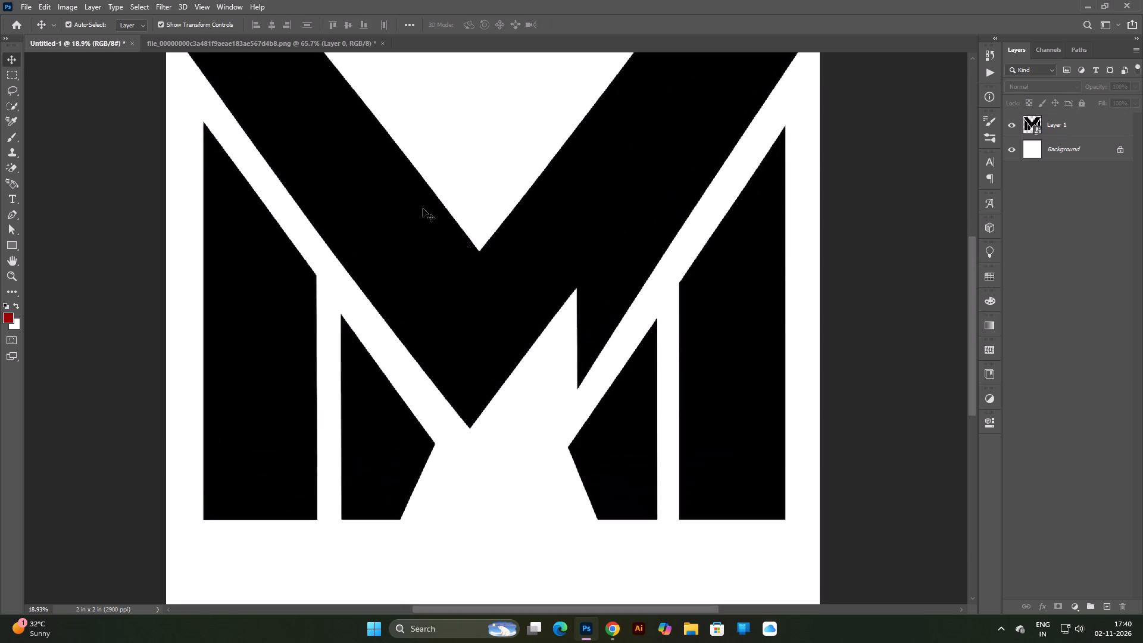
scroll(425, 217, up, 5)
scroll(488, 251, up, 11)
scroll(529, 262, down, 15)
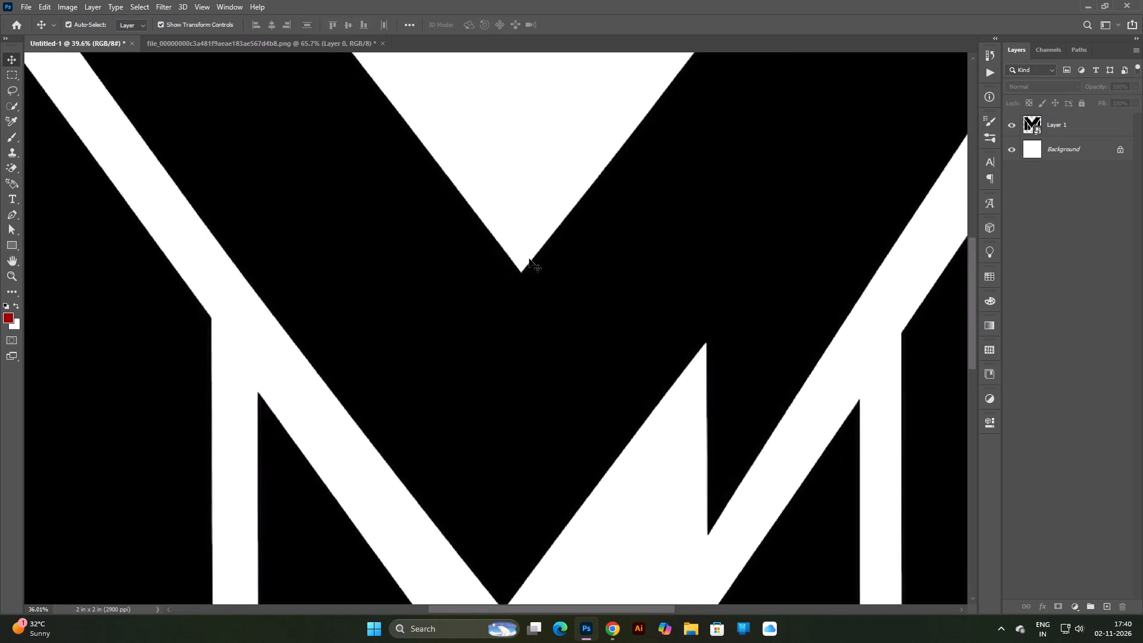
scroll(529, 259, down, 12)
scroll(546, 262, up, 5)
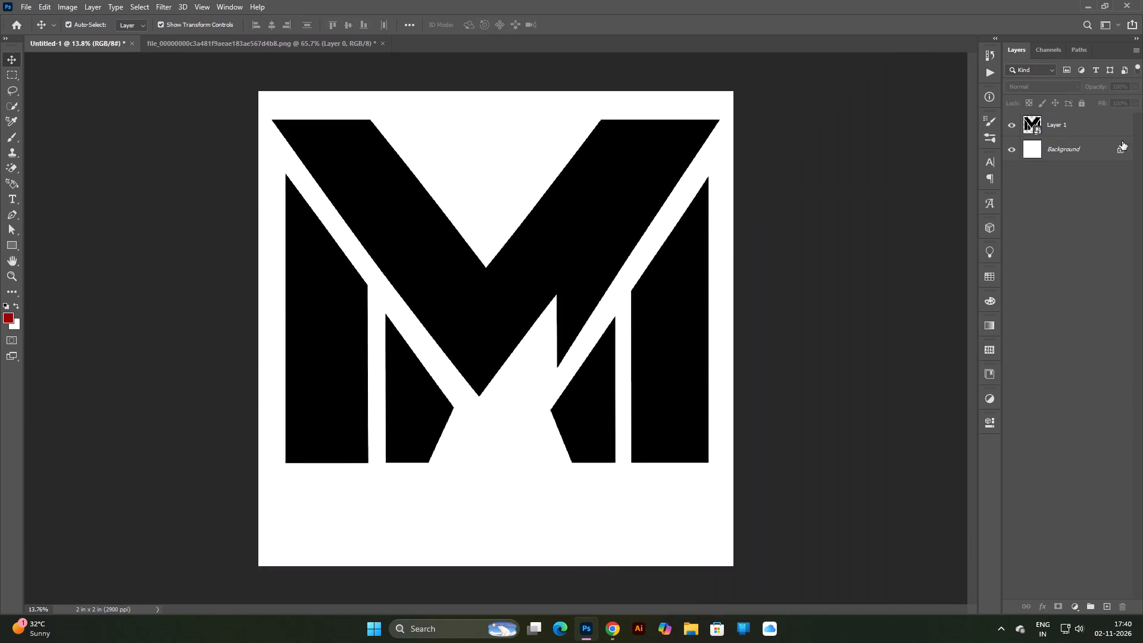
With the Pen tool in Shape mode, start a shape above Layer 1 tracing the top edge of the large V's left arm.
click(1115, 123)
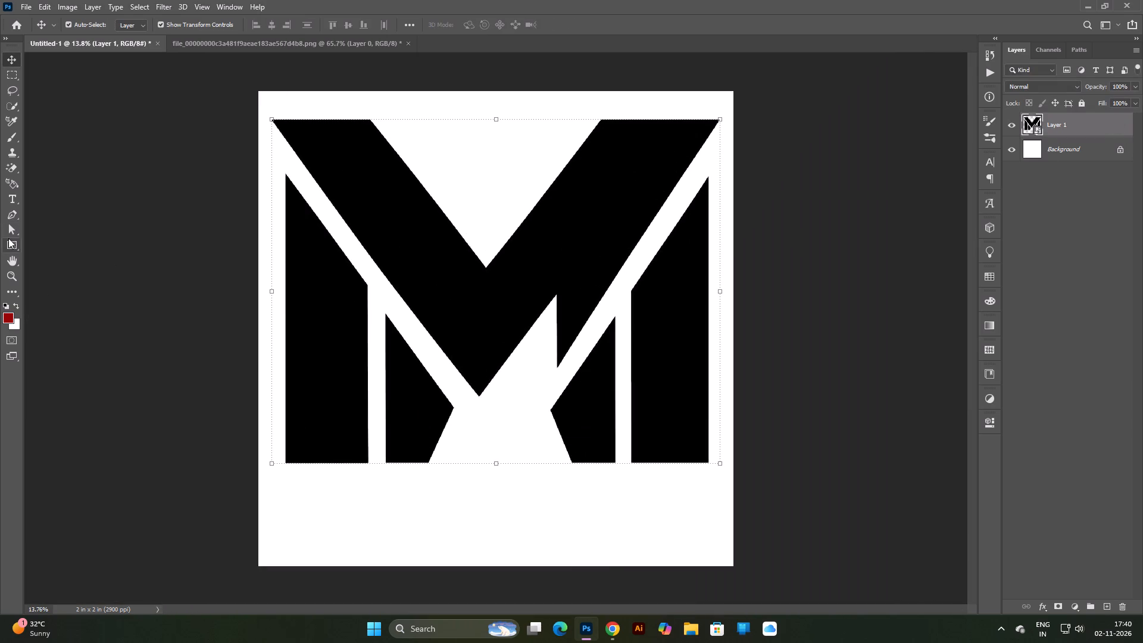
click(13, 216)
click(98, 24)
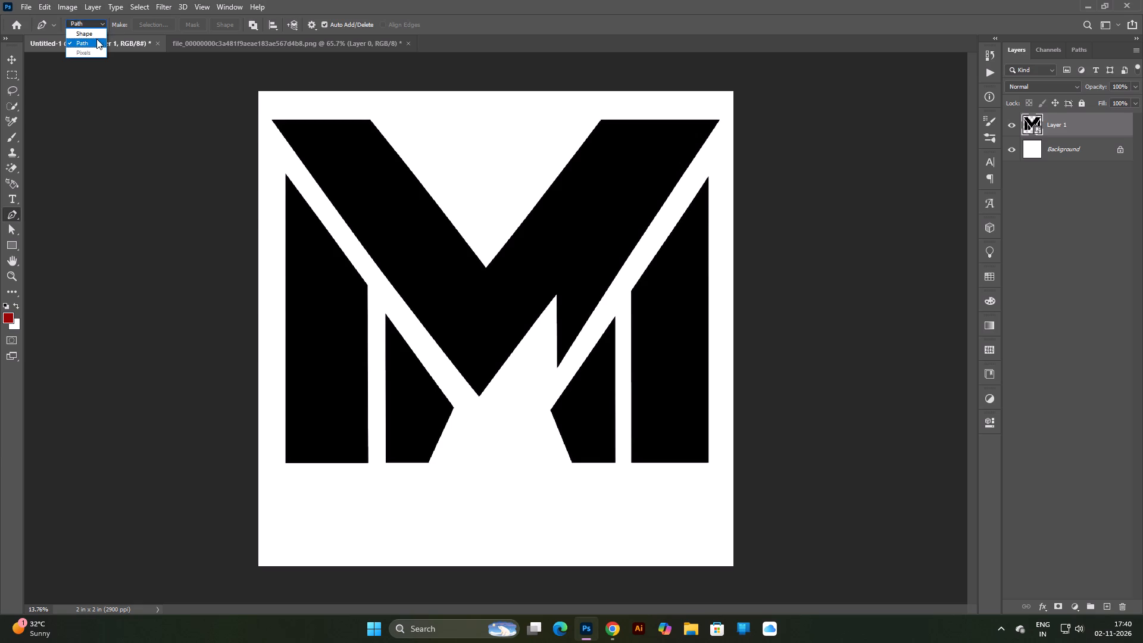
click(94, 34)
scroll(355, 159, up, 10)
scroll(244, 106, down, 3)
scroll(236, 99, up, 4)
key(space)
key(space)
key(space)
key(space)
key(space)
key(space)
key(space)
key(space)
key(space)
key(space)
key(space)
key(space)
key(space)
key(space)
key(space)
drag(233, 81, 248, 112)
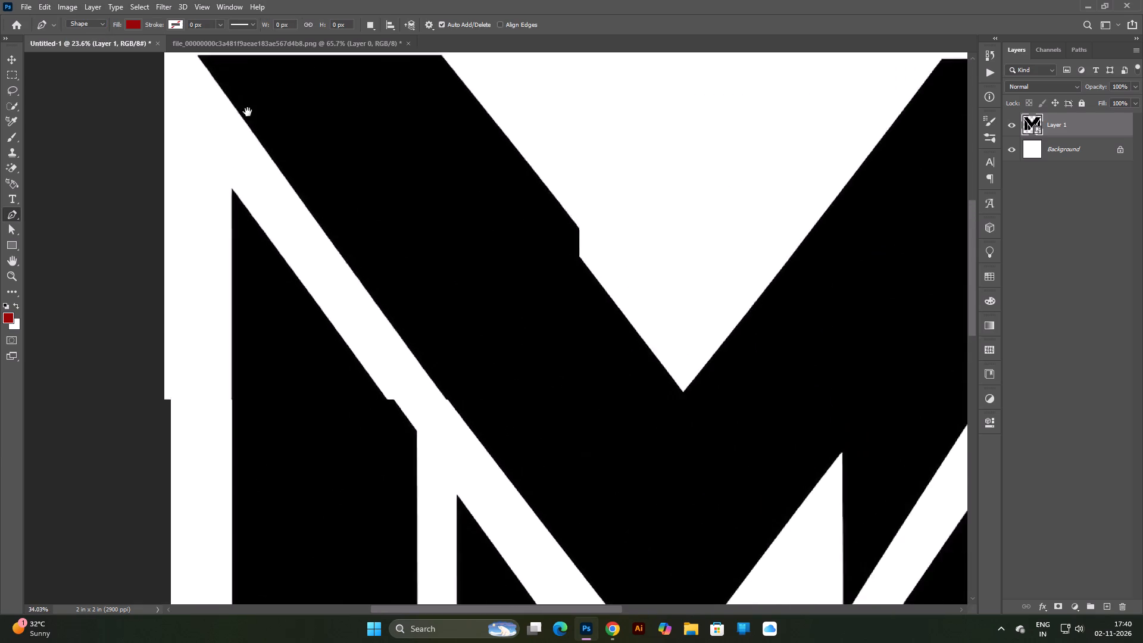
drag(248, 112, 312, 285)
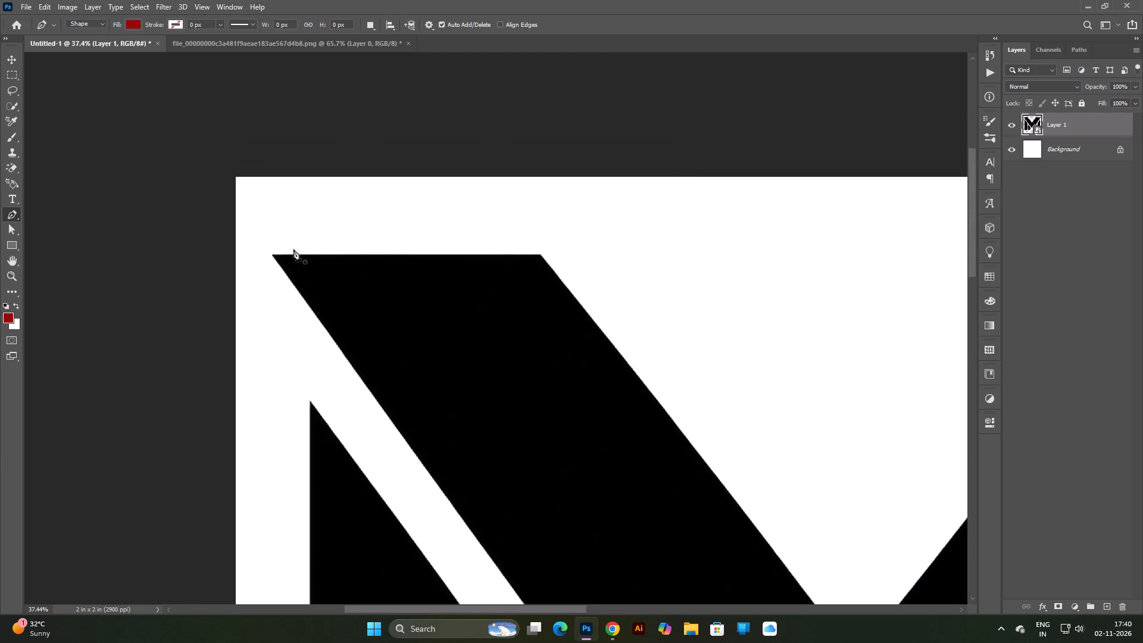
click(273, 255)
shift+click(541, 255)
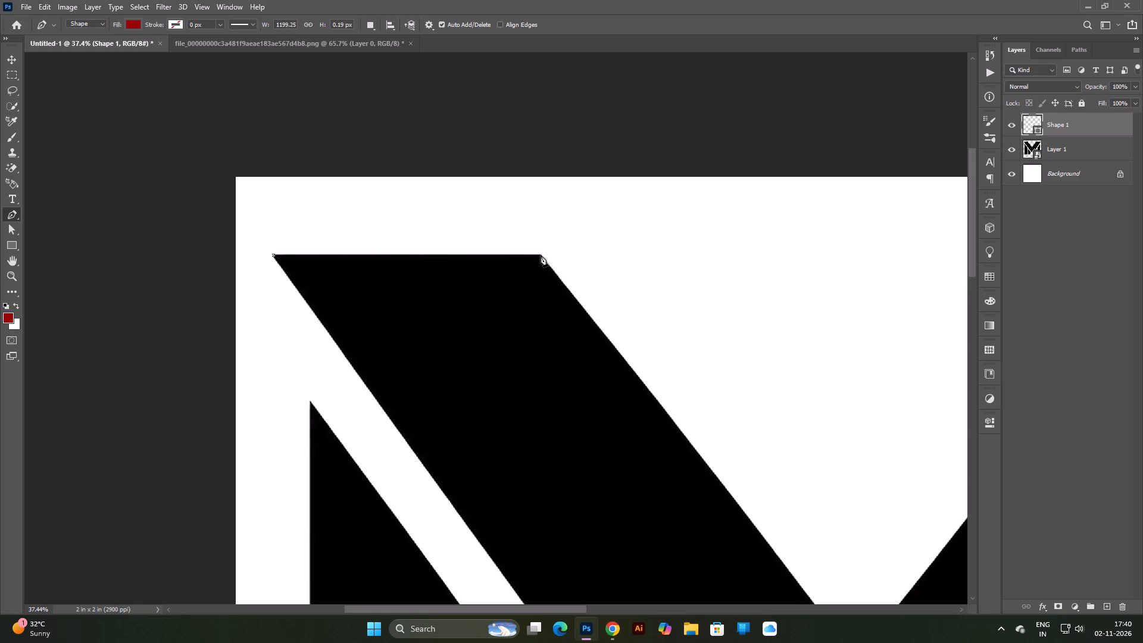
Continue the pen outline down to the V's inner notch and up to the inner top corner of the right arm.
key(space)
key(space)
key(space)
key(space)
key(space)
key(space)
key(space)
key(space)
drag(776, 544, 546, 327)
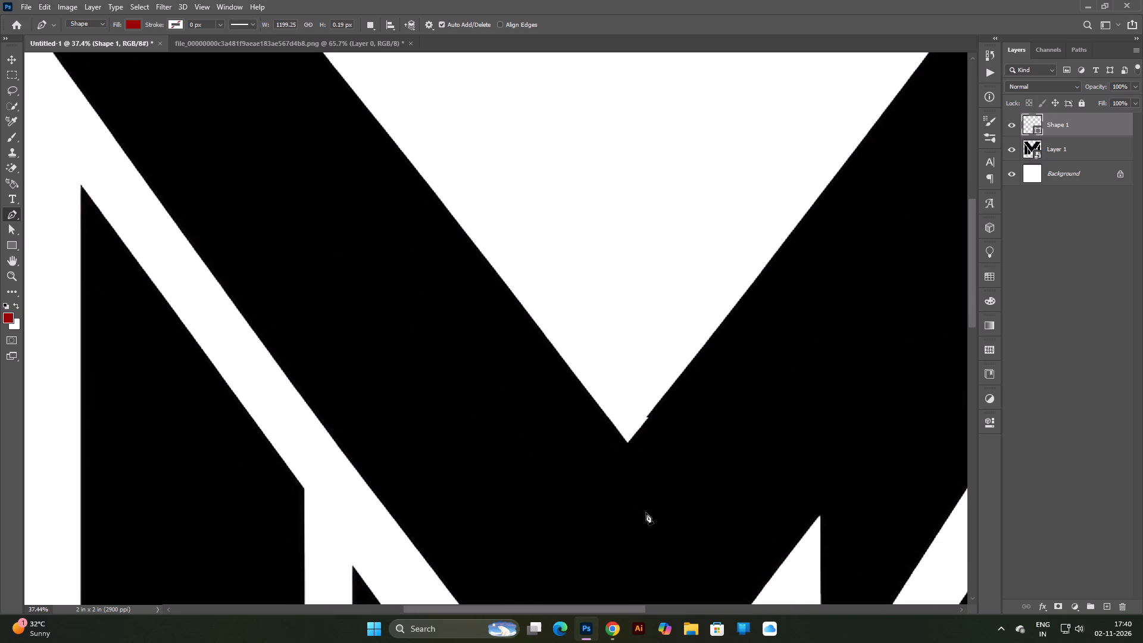
shift+click(627, 442)
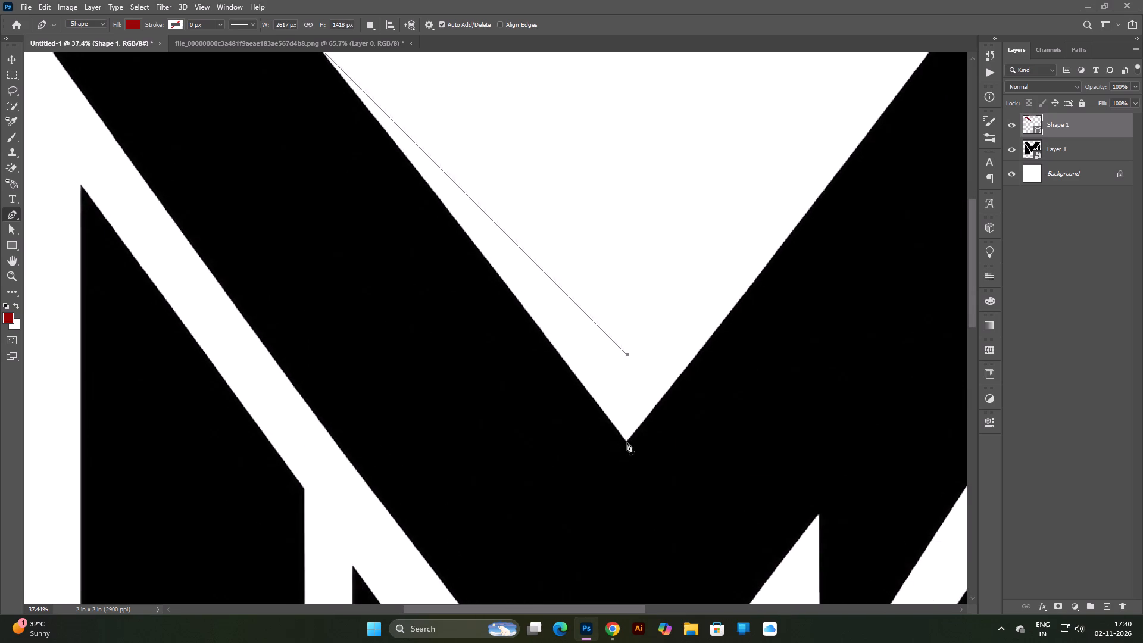
key(ctrl+z)
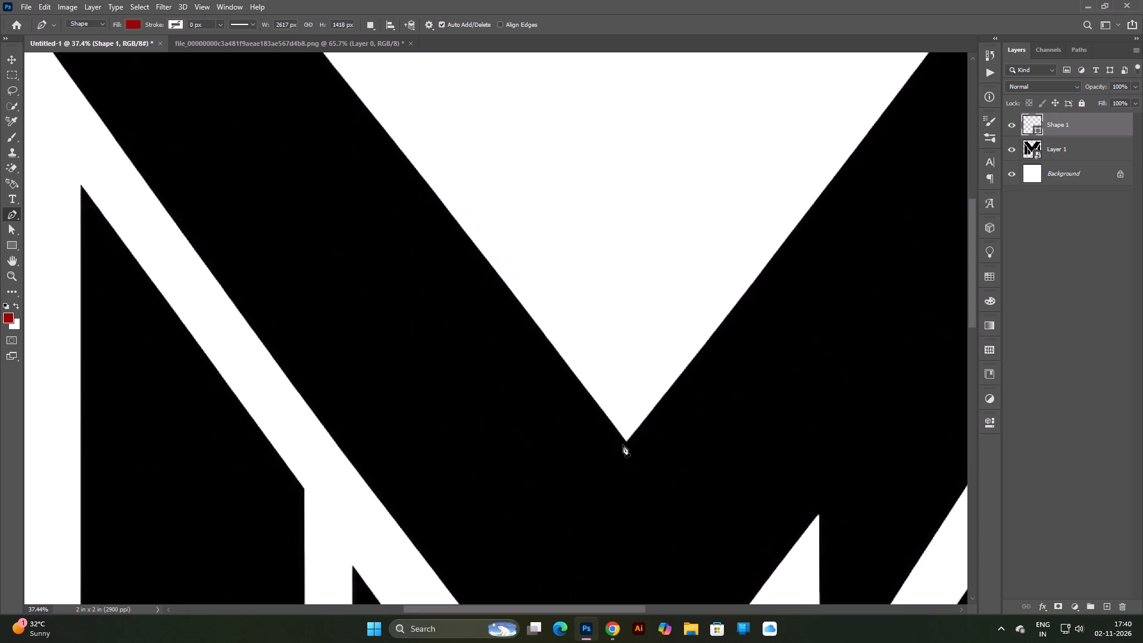
click(627, 443)
key(space)
key(space)
key(space)
key(space)
key(space)
key(space)
key(space)
key(space)
key(space)
key(space)
key(space)
key(space)
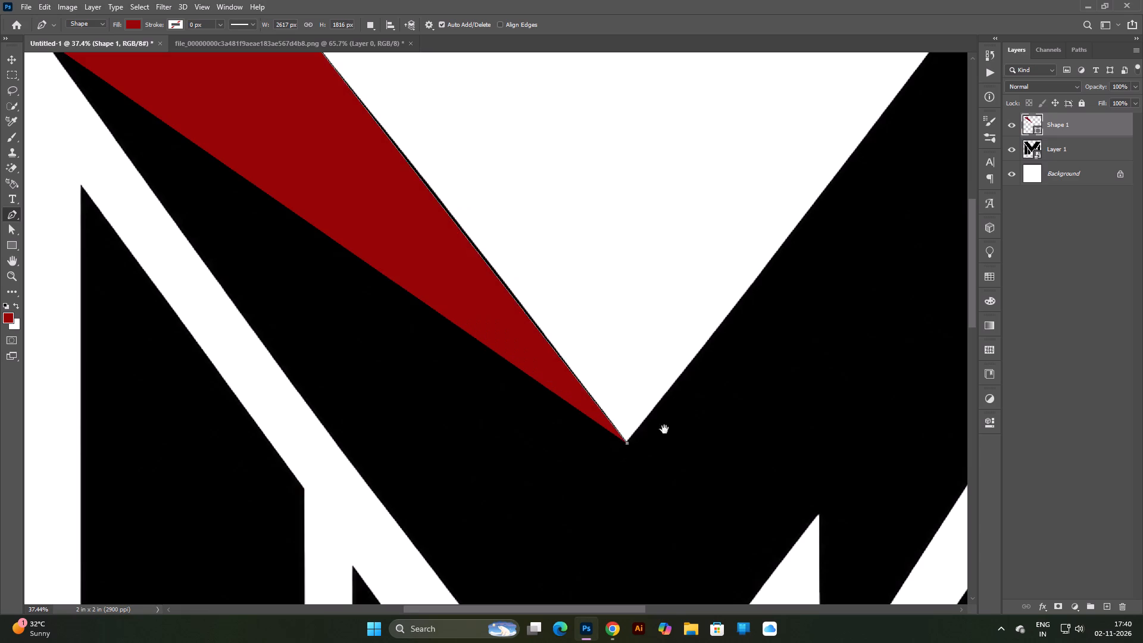
drag(697, 390, 569, 508)
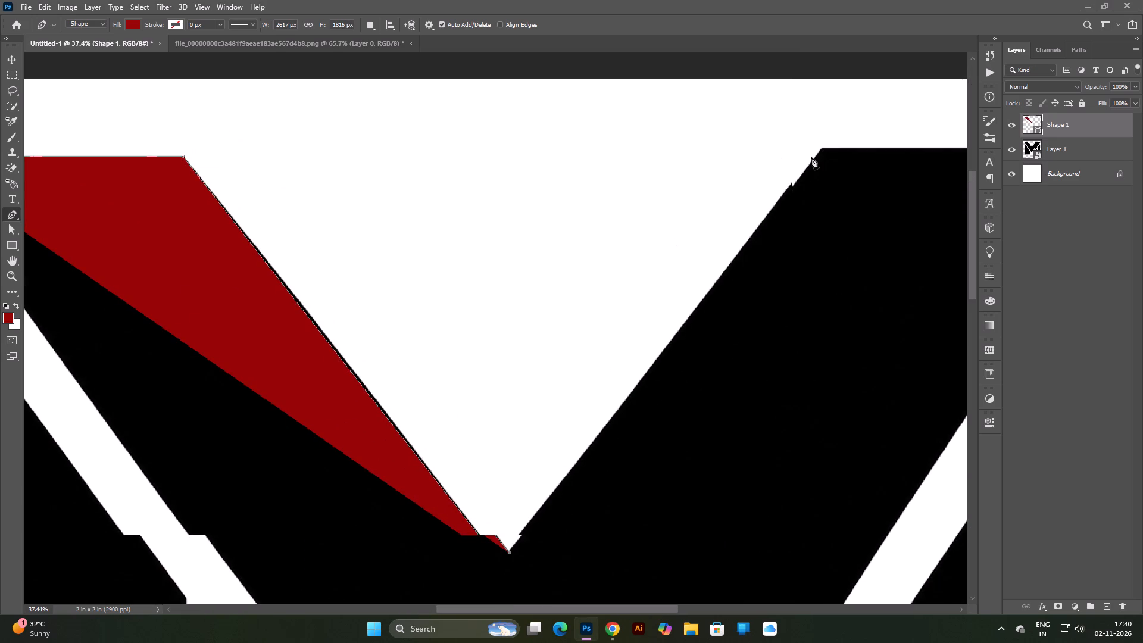
click(813, 157)
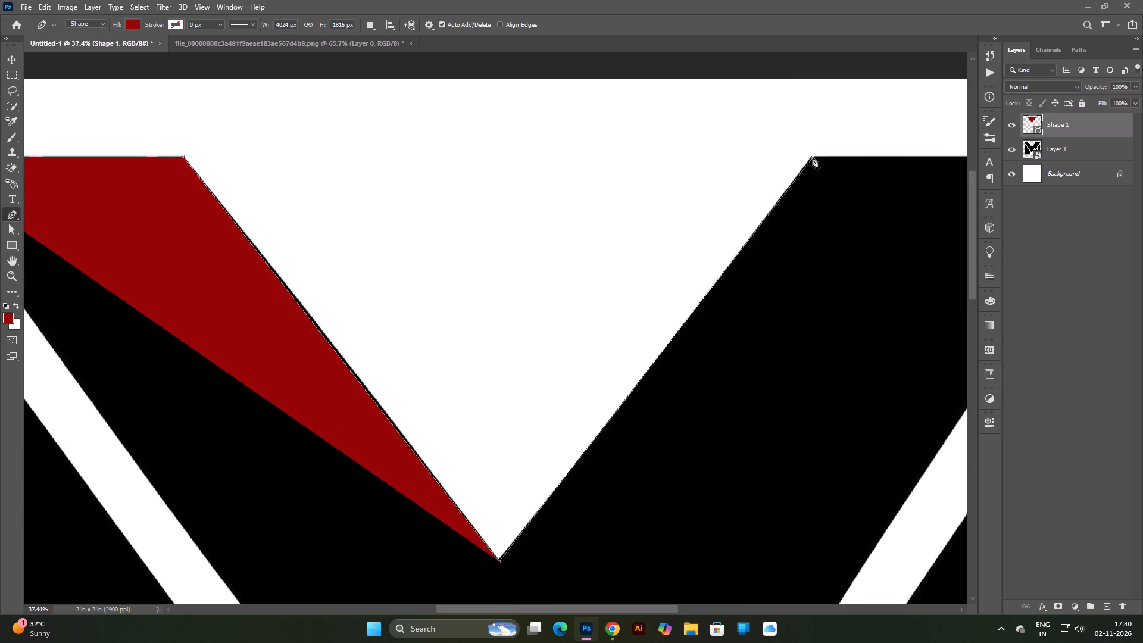
Trace on to the right arm's outer top corner and down its slanted edge to the tip of the lower spike.
key(space)
key(space)
key(space)
key(space)
key(space)
key(space)
key(space)
key(space)
drag(824, 159, 473, 181)
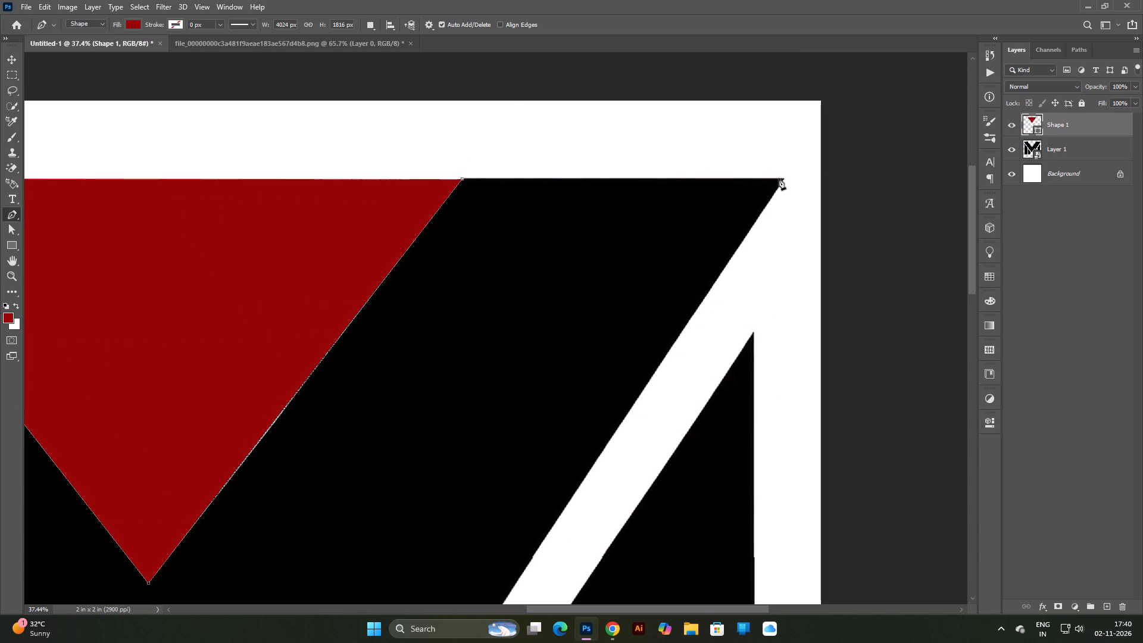
click(783, 178)
key(space)
key(space)
key(space)
key(space)
key(space)
key(space)
key(space)
key(space)
key(space)
key(space)
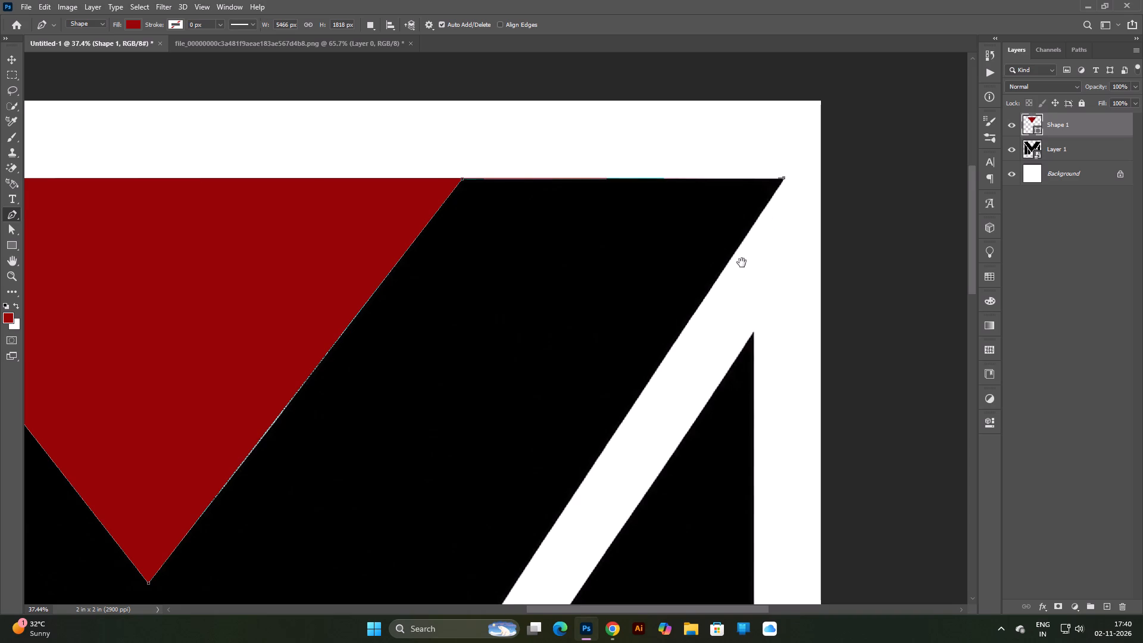
drag(742, 263, 743, 188)
key(space)
key(space)
key(space)
key(space)
key(space)
key(space)
key(space)
key(space)
key(space)
key(space)
key(space)
key(space)
key(space)
drag(666, 376, 786, 83)
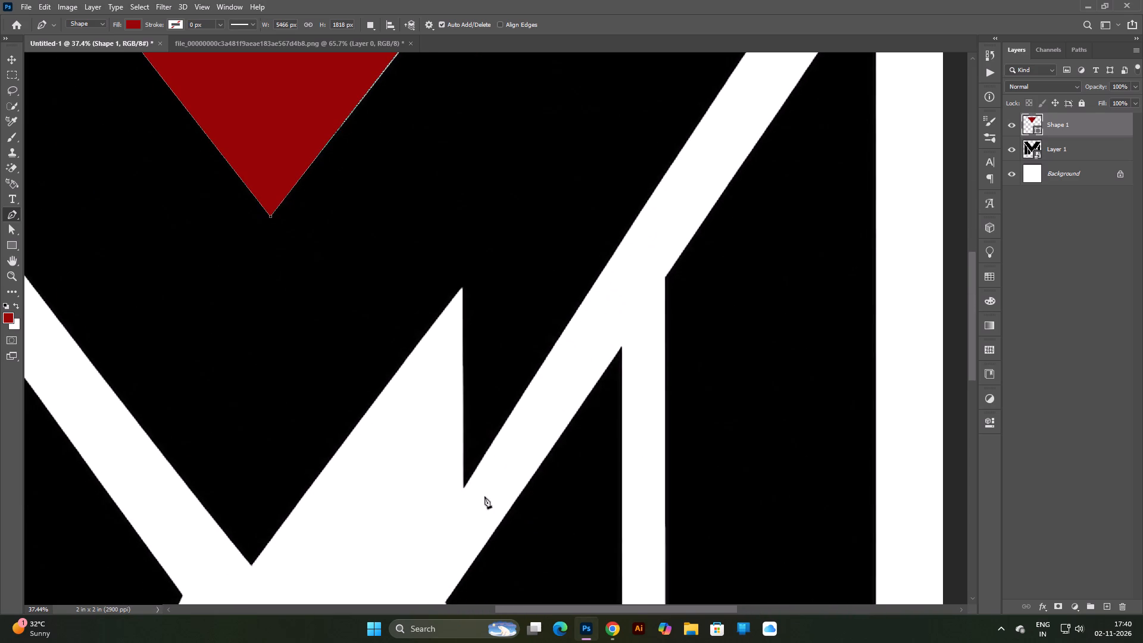
click(464, 486)
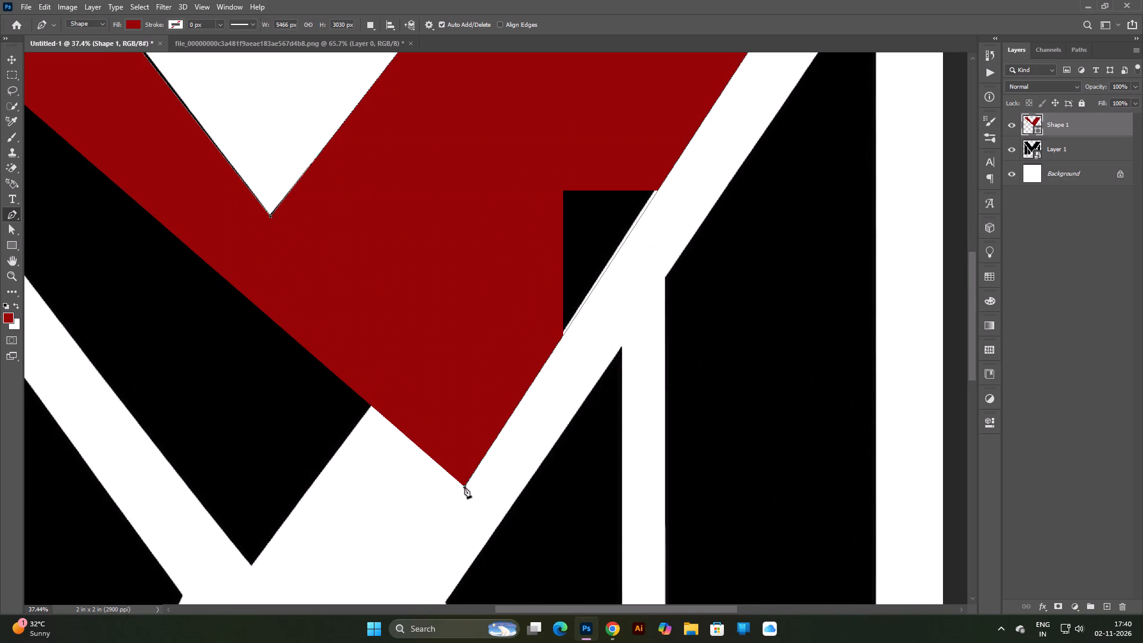
Lower the opacity of the red traced shape layer to 34%.
drag(1098, 88, 1065, 95)
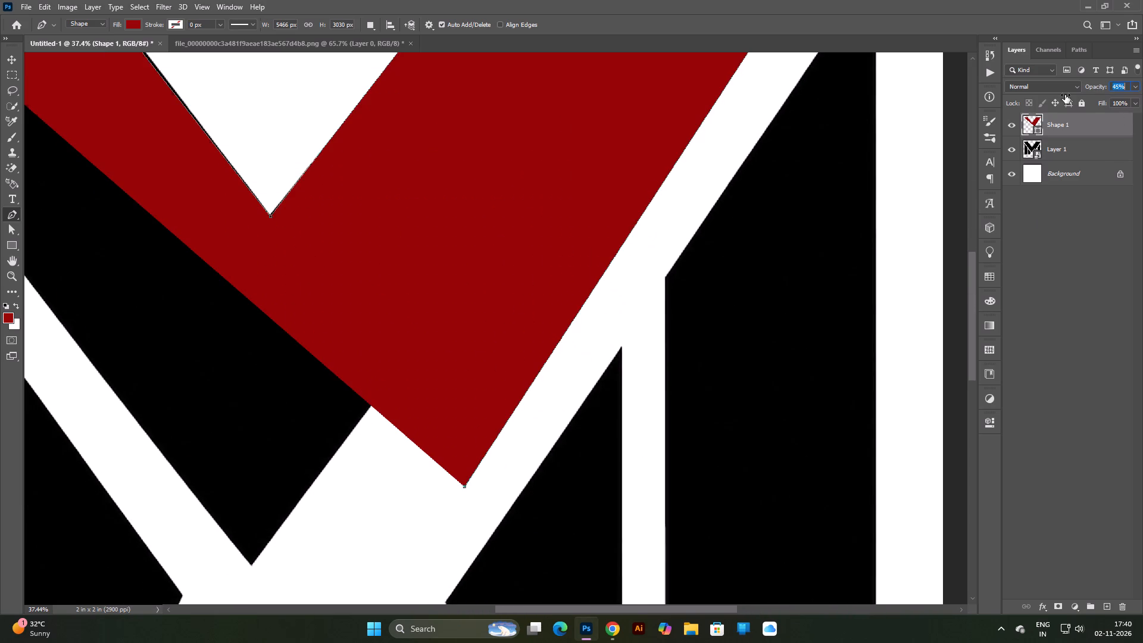
drag(1065, 95, 1058, 99)
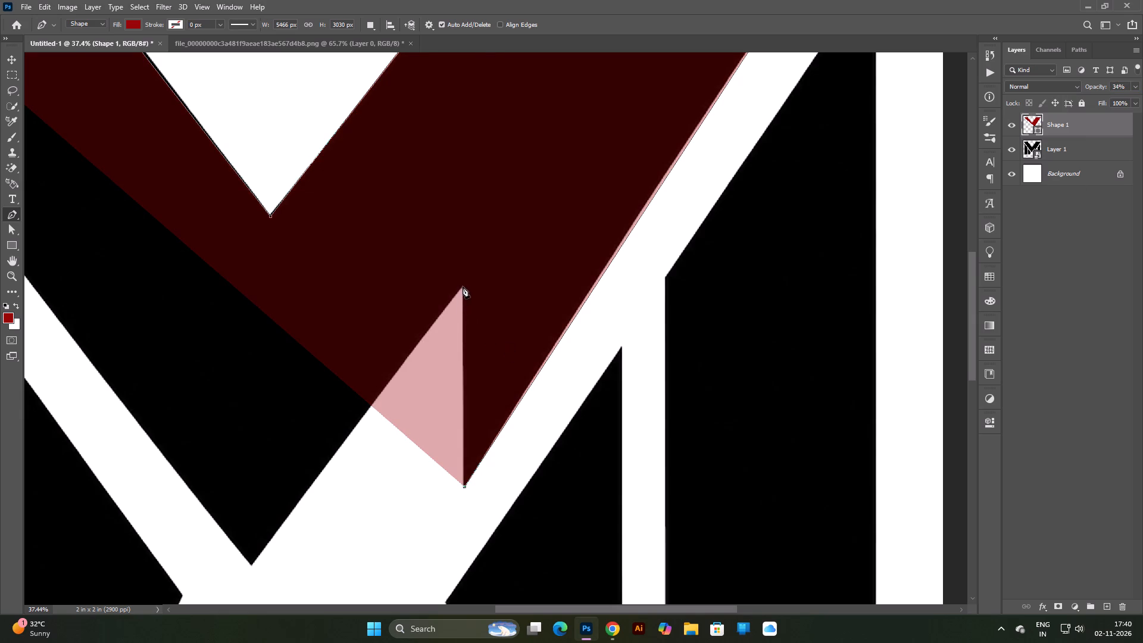
Extend the outline from the spike tip up to the apex of the white notch, redoing that anchor point more precisely.
click(464, 289)
key(space)
key(space)
key(space)
key(space)
key(space)
key(space)
key(space)
drag(428, 385, 503, 288)
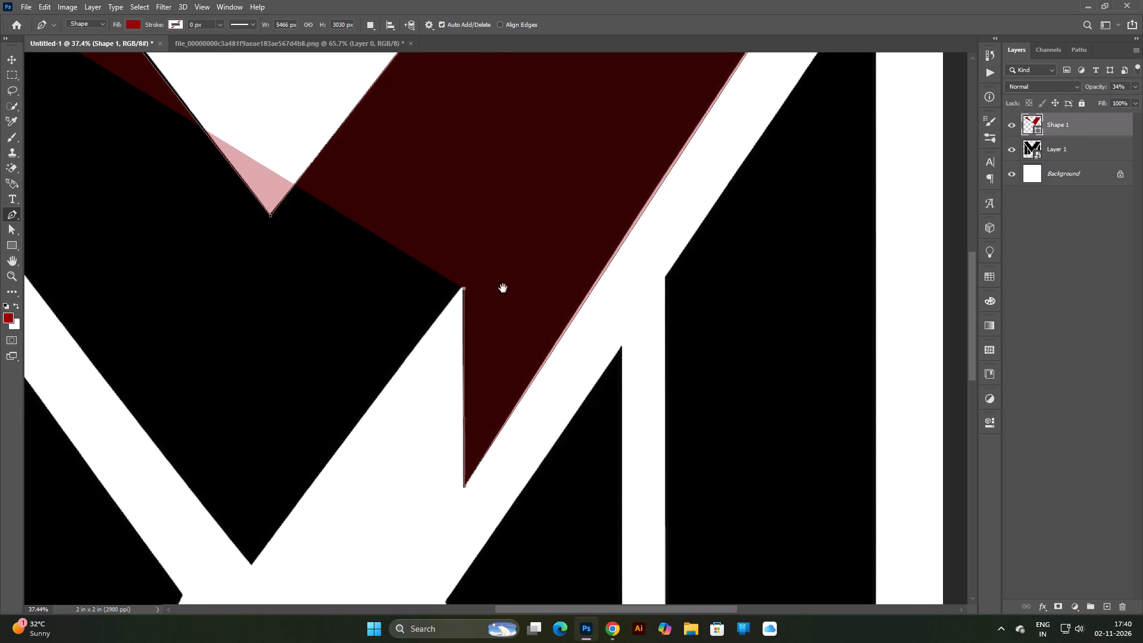
drag(503, 288, 552, 223)
scroll(587, 139, up, 6)
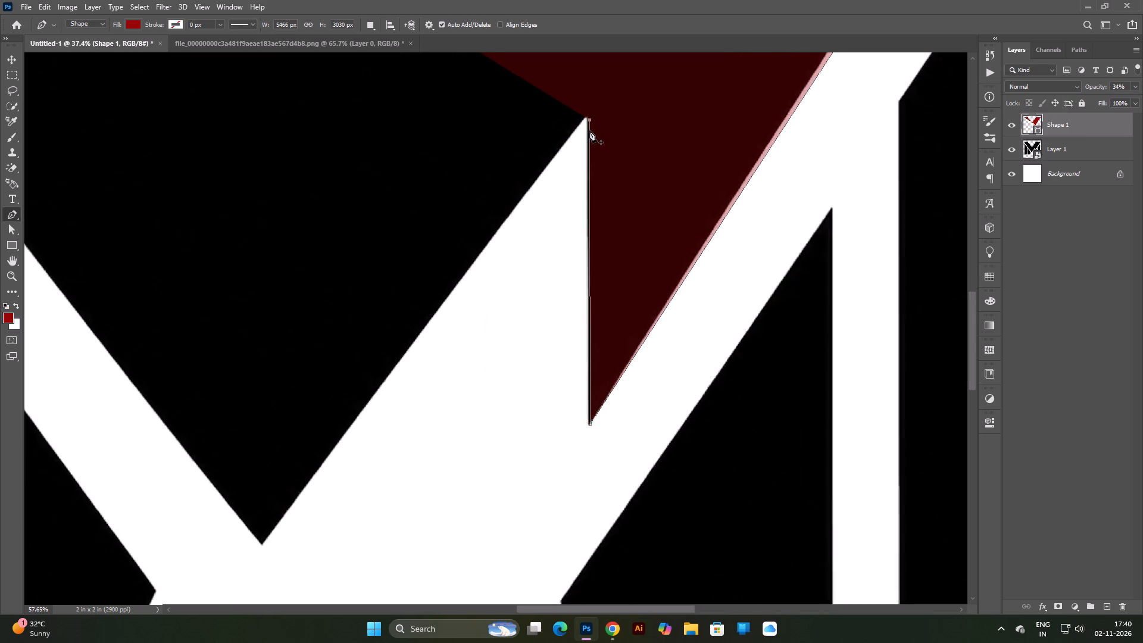
scroll(589, 130, up, 5)
key(space)
key(space)
key(space)
drag(588, 135, 589, 261)
key(ctrl+z)
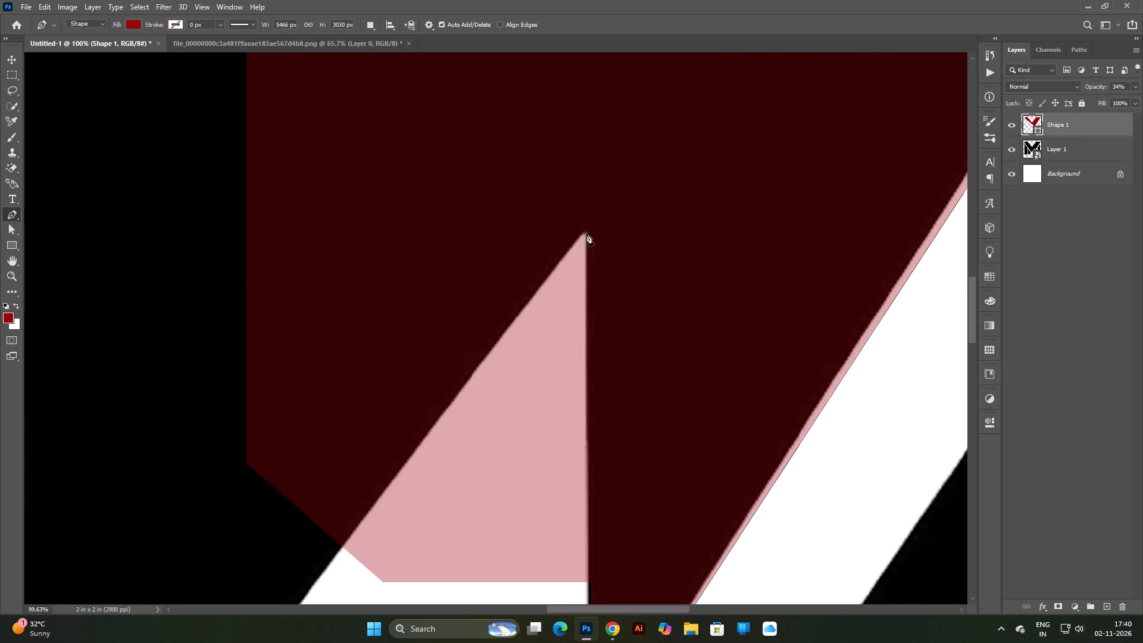
click(588, 231)
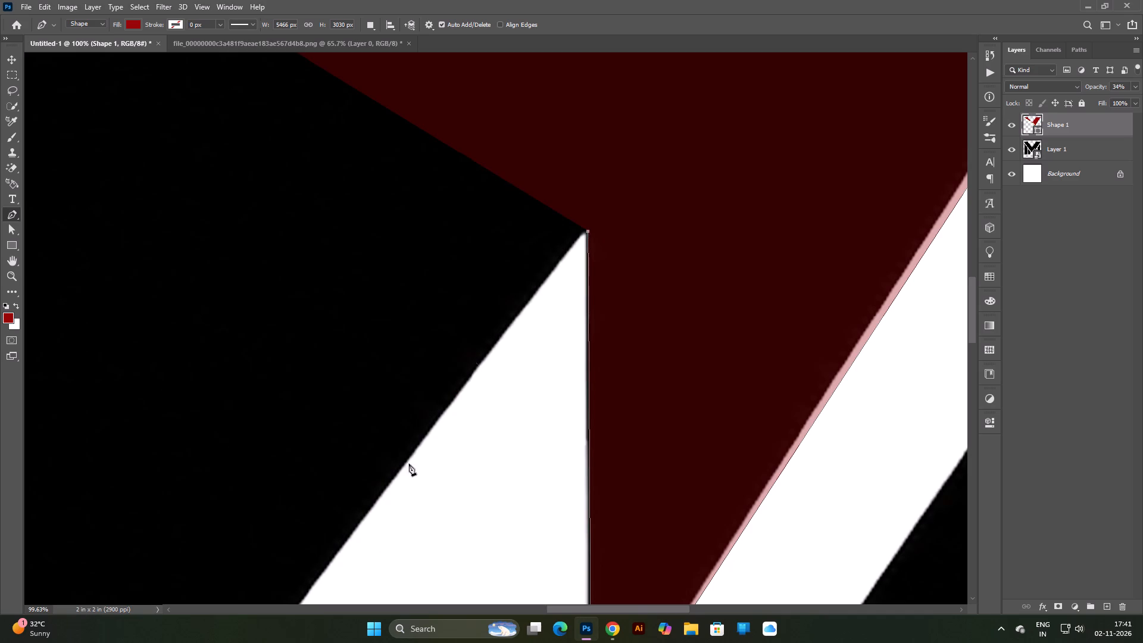
Extend the pen outline from the white notch's apex down to the bottom tip of the V.
key(space)
key(space)
key(space)
key(space)
key(space)
key(space)
key(space)
key(space)
key(space)
key(space)
key(space)
key(space)
key(space)
key(space)
key(space)
key(space)
key(space)
key(space)
key(space)
key(space)
drag(382, 526, 594, 221)
drag(386, 581, 571, 329)
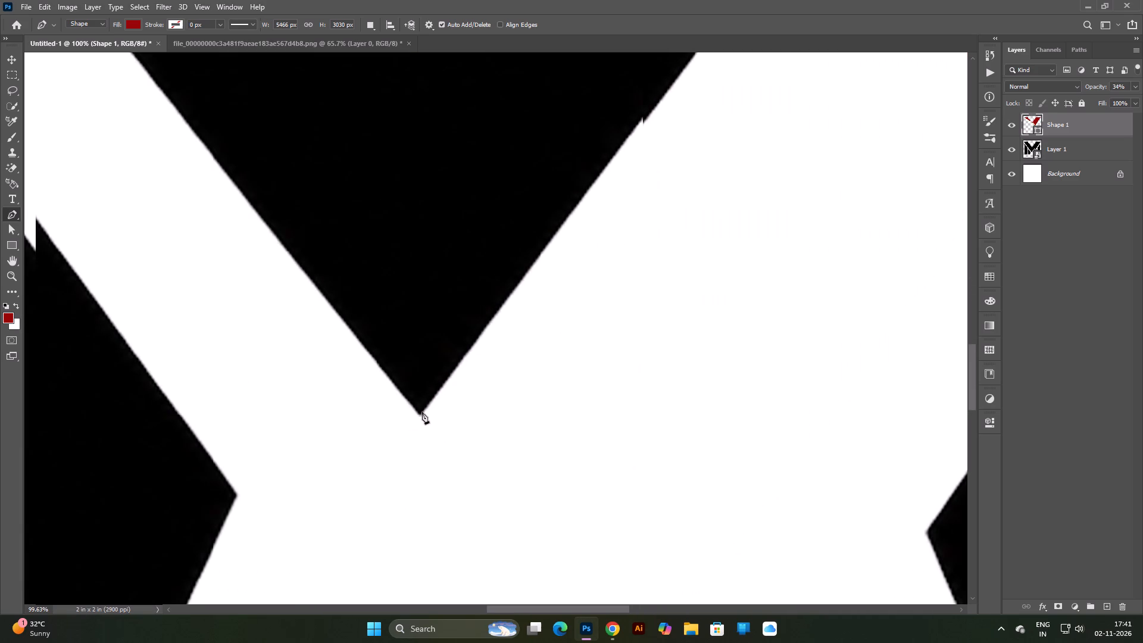
click(420, 411)
Close the V outline at the left arm's outer top corner.
scroll(420, 404, down, 6)
key(space)
key(space)
key(space)
key(space)
key(space)
key(space)
key(space)
key(space)
key(space)
key(space)
key(space)
key(space)
key(space)
key(space)
key(space)
key(space)
key(space)
key(space)
key(space)
key(space)
drag(343, 261, 451, 375)
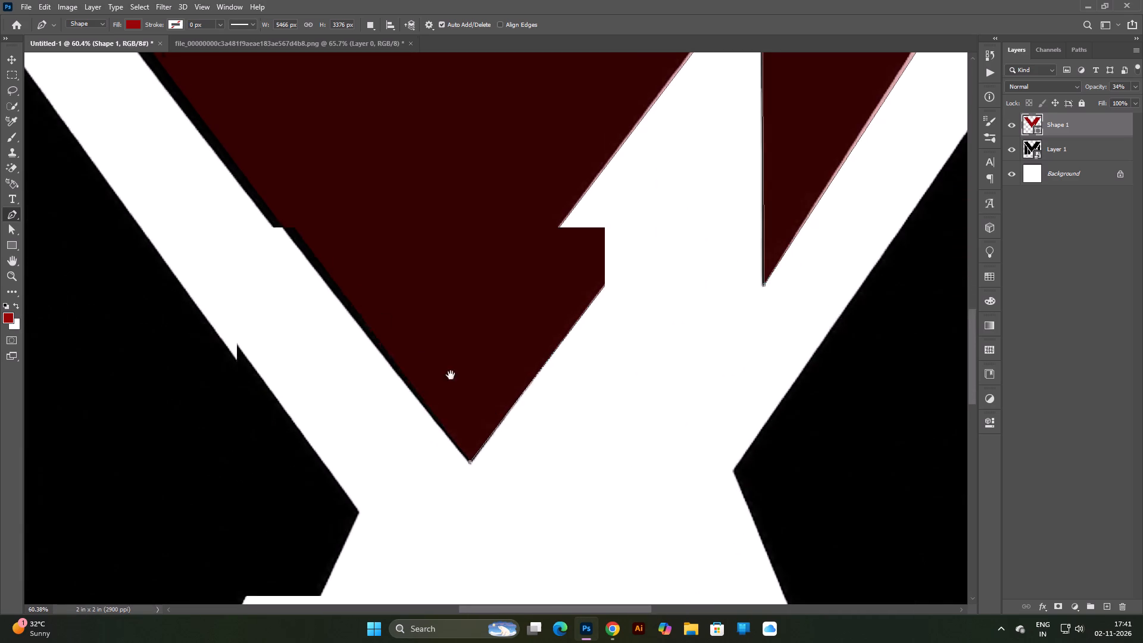
drag(451, 375, 585, 525)
drag(284, 183, 535, 485)
drag(263, 151, 527, 495)
drag(329, 177, 417, 288)
click(354, 214)
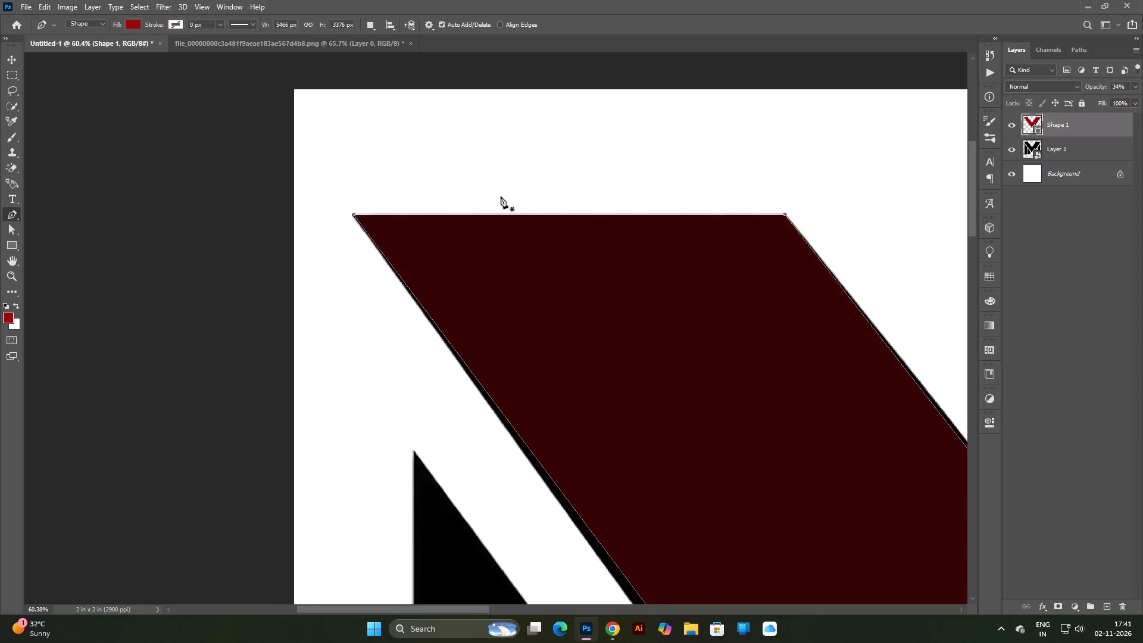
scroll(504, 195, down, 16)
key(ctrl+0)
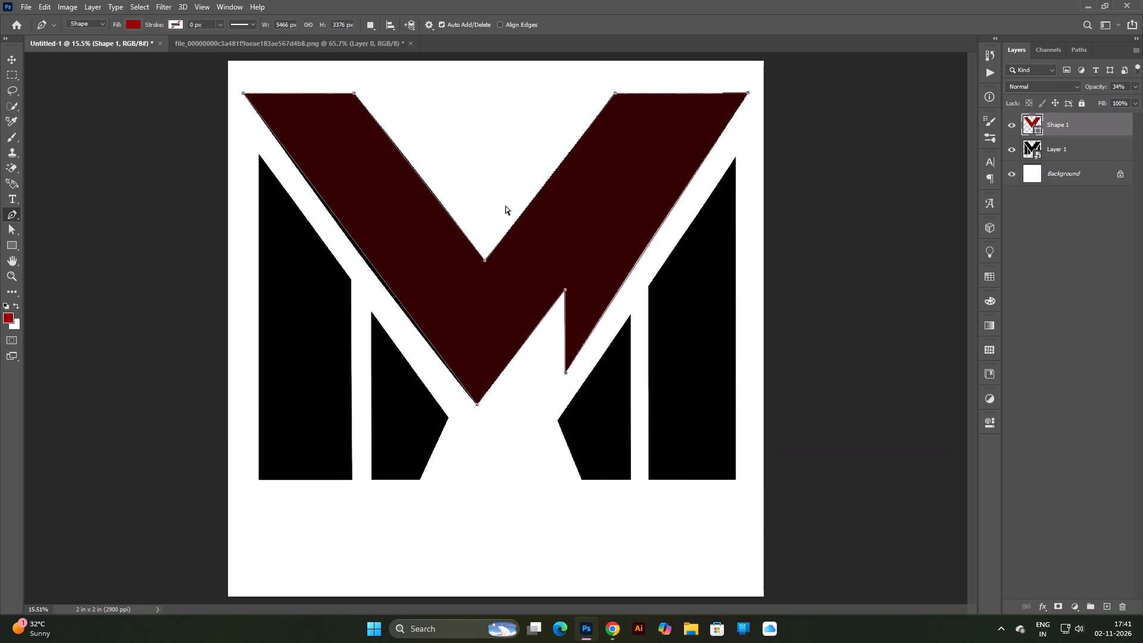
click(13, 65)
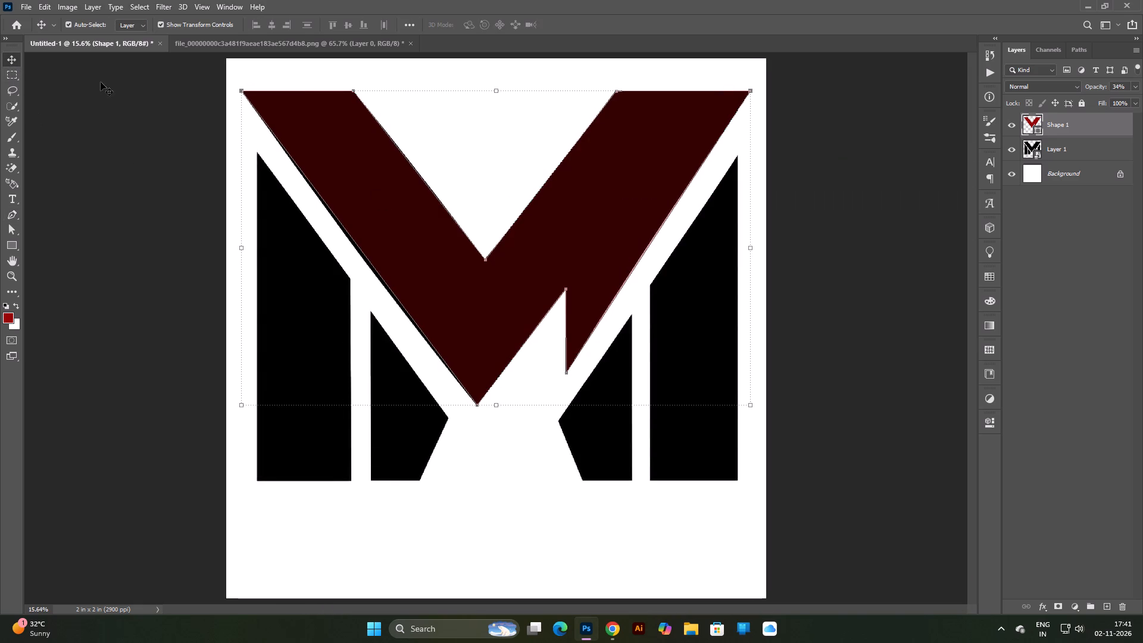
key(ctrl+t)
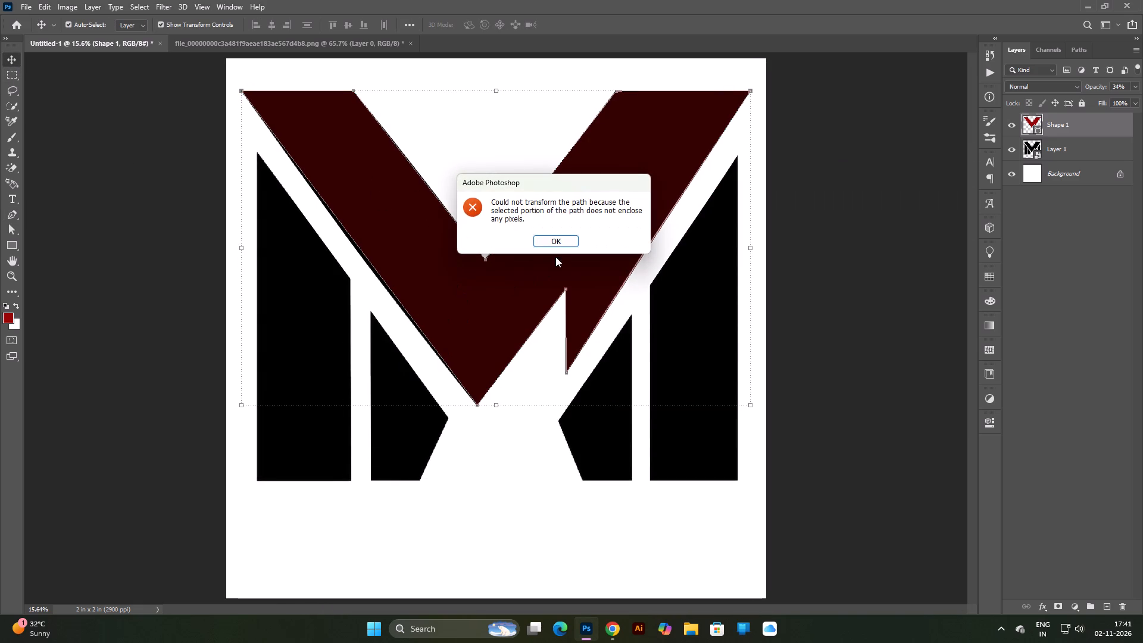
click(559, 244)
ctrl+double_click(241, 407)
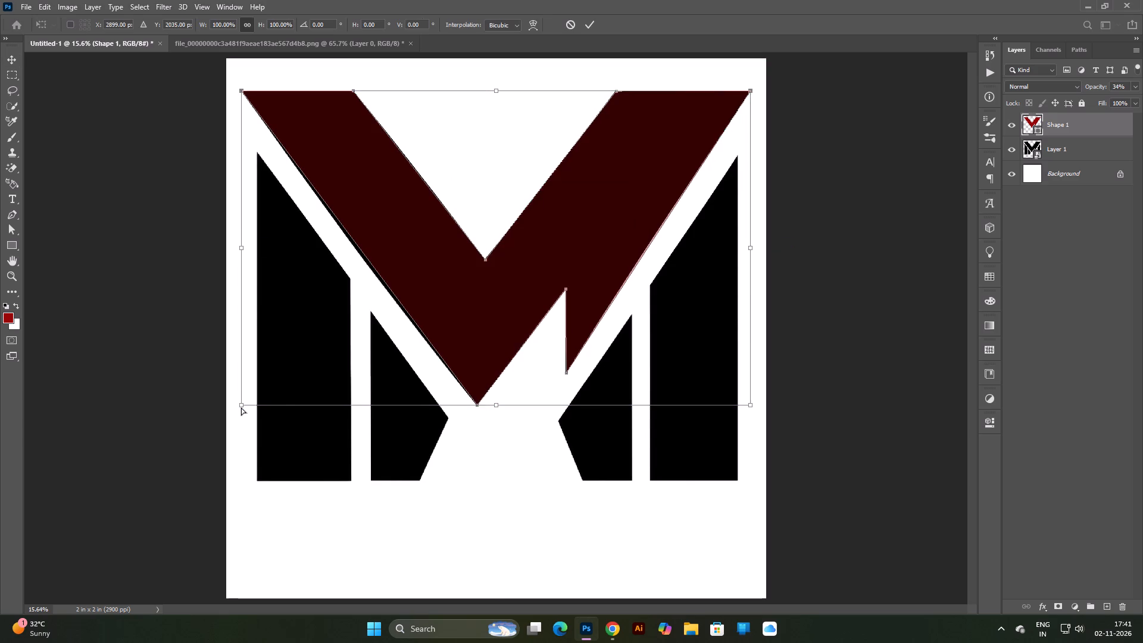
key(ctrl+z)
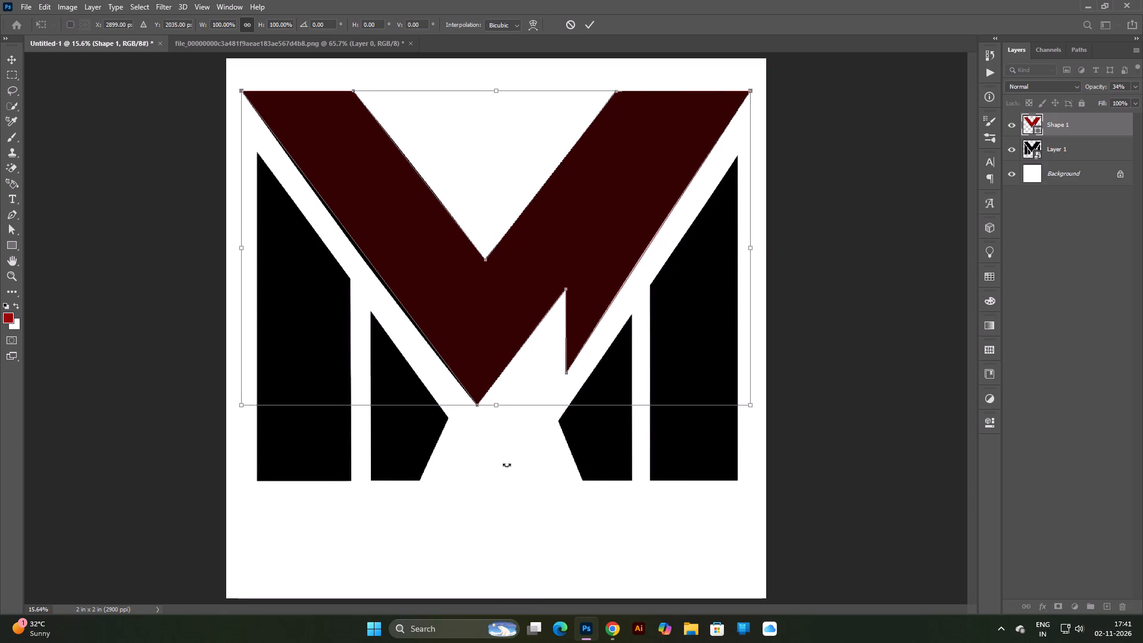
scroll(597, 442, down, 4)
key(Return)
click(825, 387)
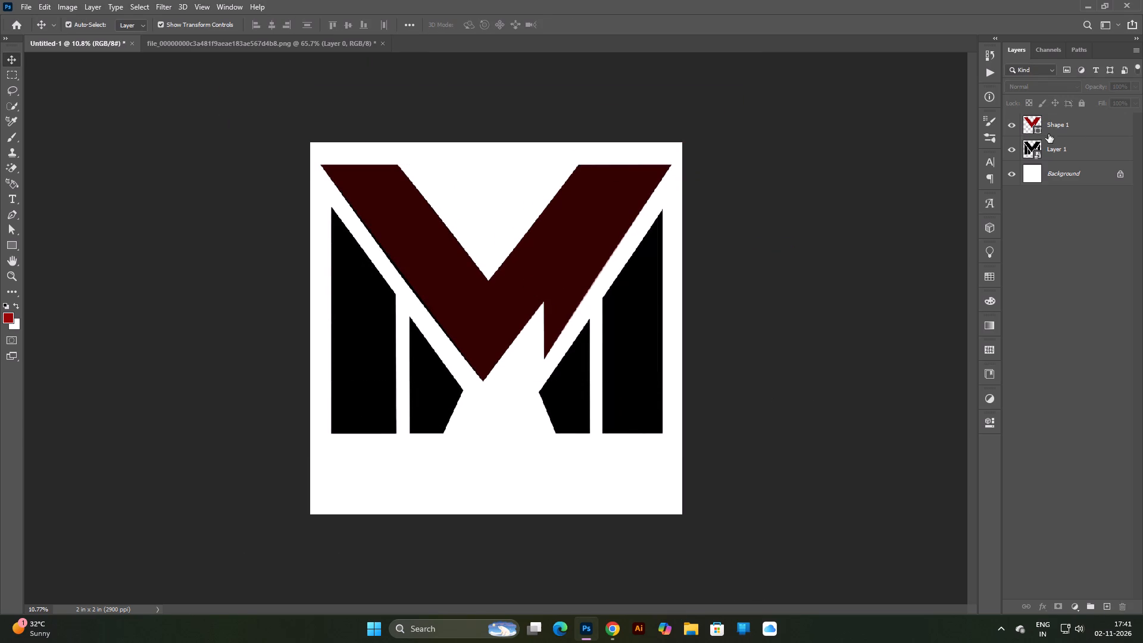
On a new layer above the V shape, trace the left outer pillar from its top tip through its inner shoulder to both bottom corners.
click(1101, 121)
click(1107, 605)
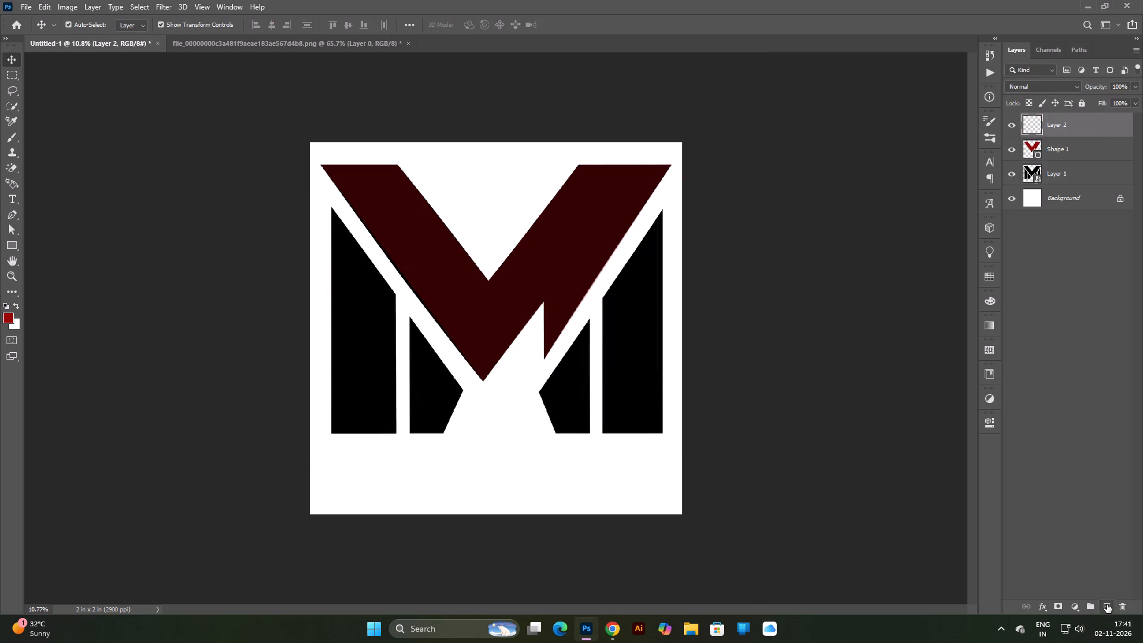
click(15, 216)
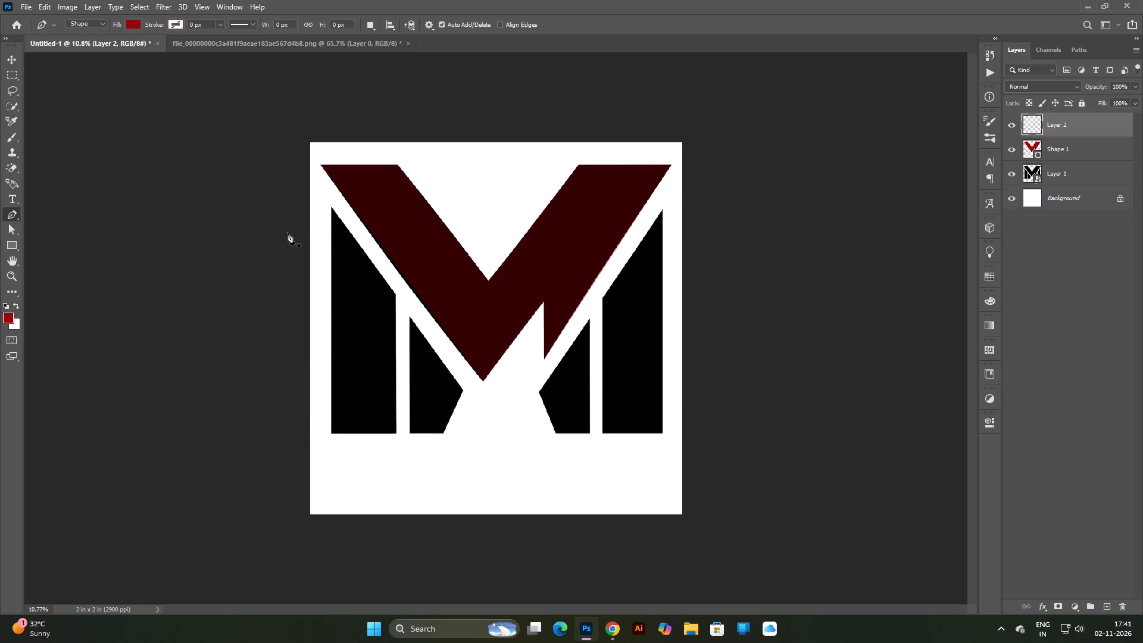
scroll(309, 226, up, 4)
scroll(272, 188, up, 4)
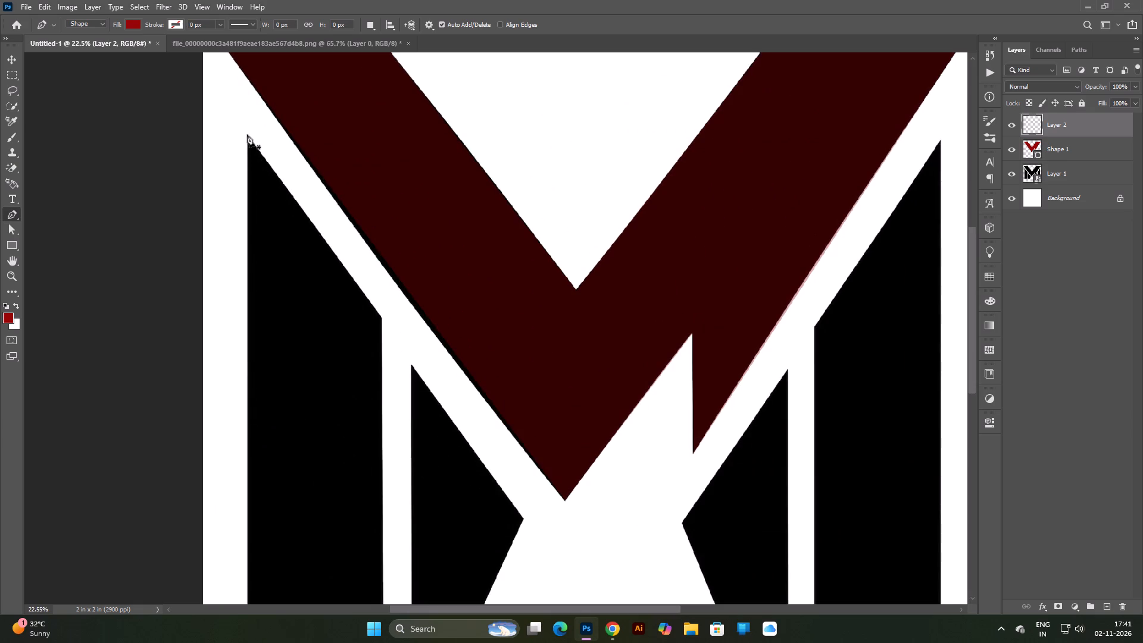
click(248, 136)
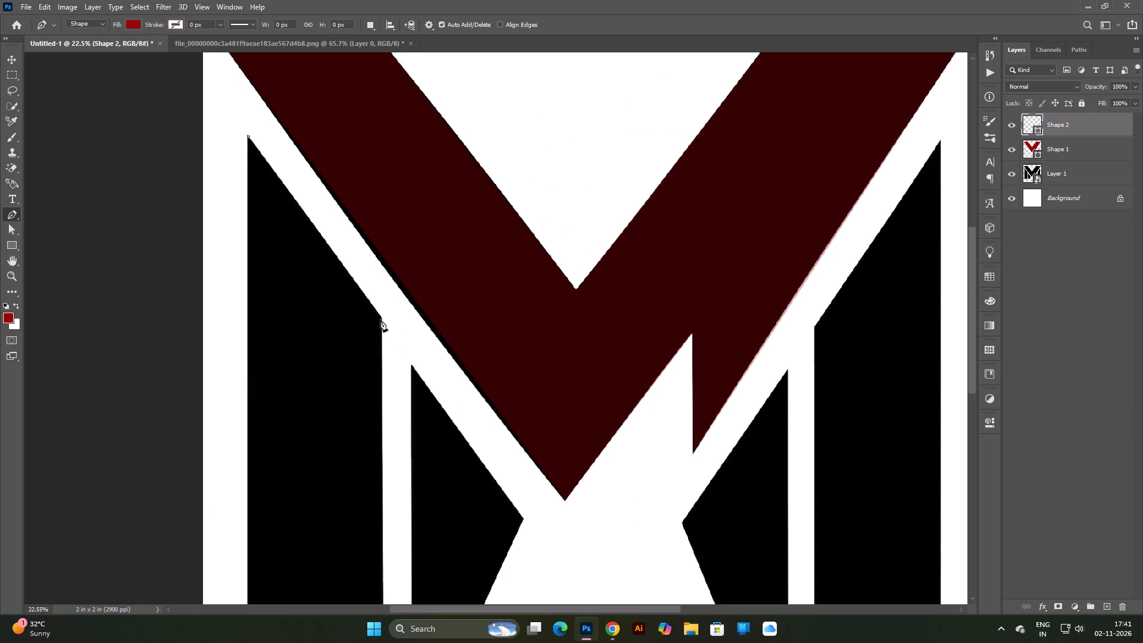
click(381, 319)
key(space)
key(space)
key(space)
key(space)
key(space)
key(space)
key(space)
key(space)
drag(375, 402, 394, 126)
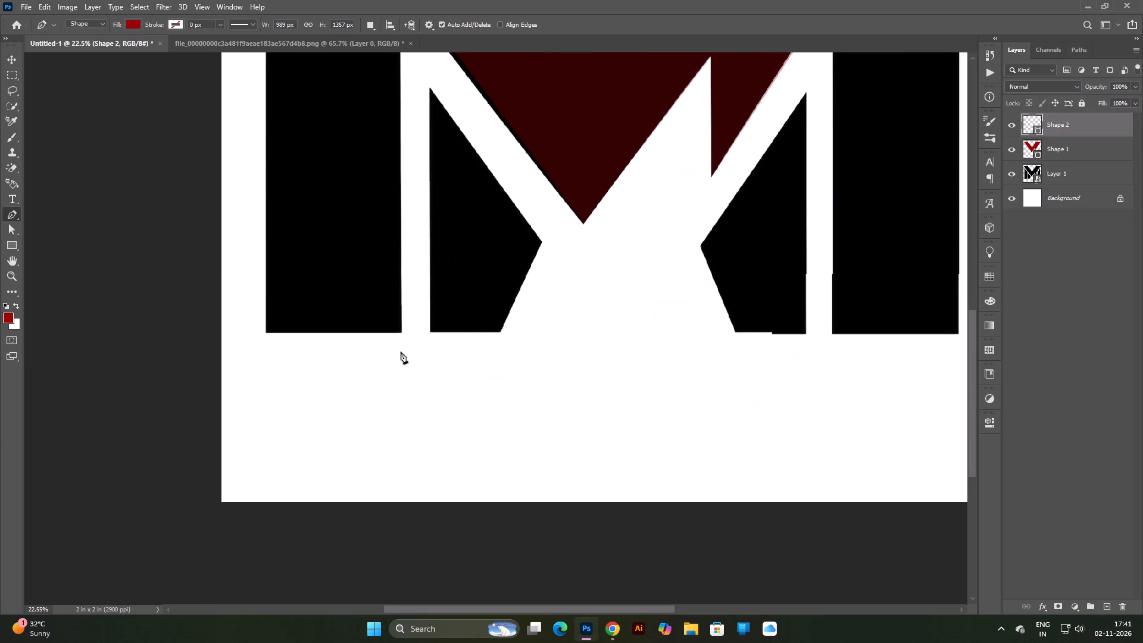
click(401, 332)
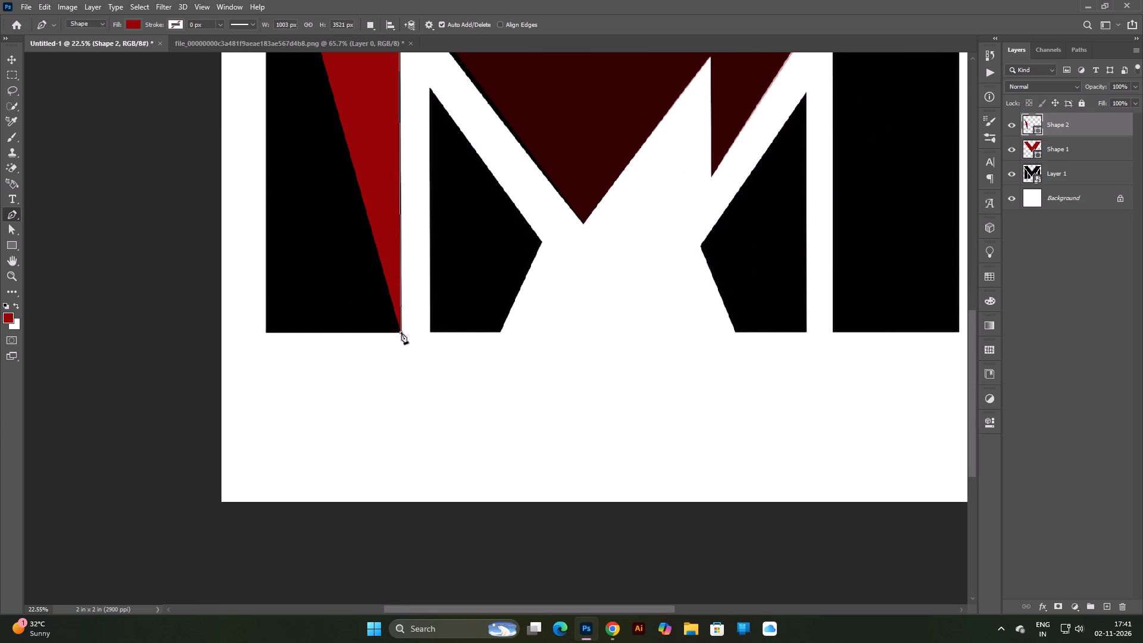
click(266, 330)
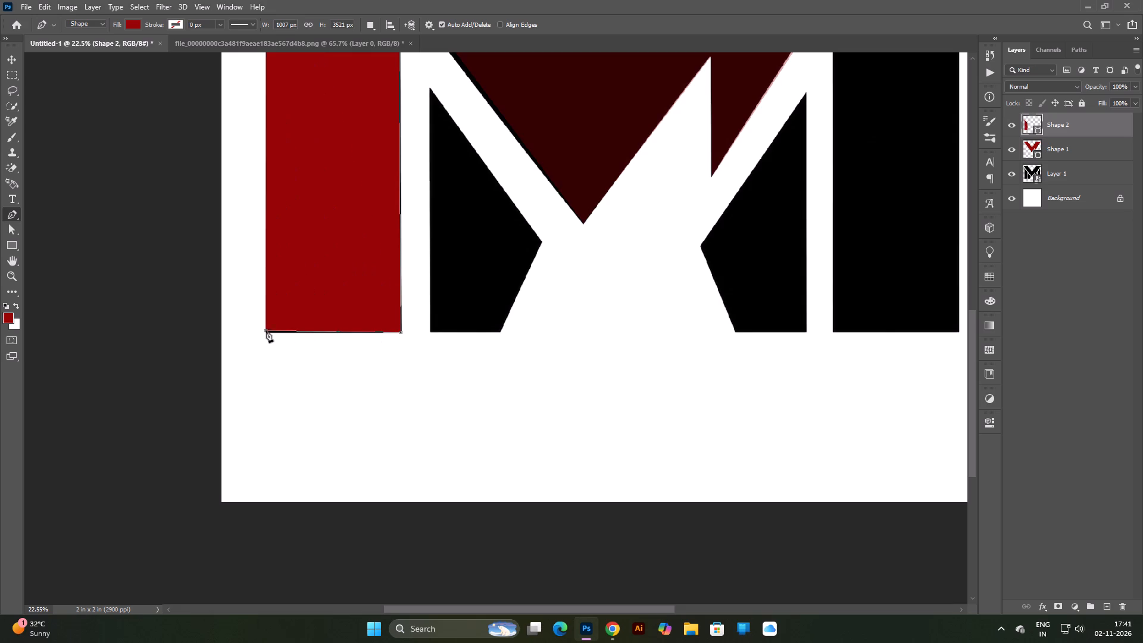
Close the left outer pillar's outline at its top tip and finish the path.
key(space)
key(space)
key(space)
key(space)
key(space)
key(space)
key(space)
key(space)
key(space)
key(space)
key(space)
key(space)
key(space)
key(space)
key(space)
drag(273, 183, 322, 457)
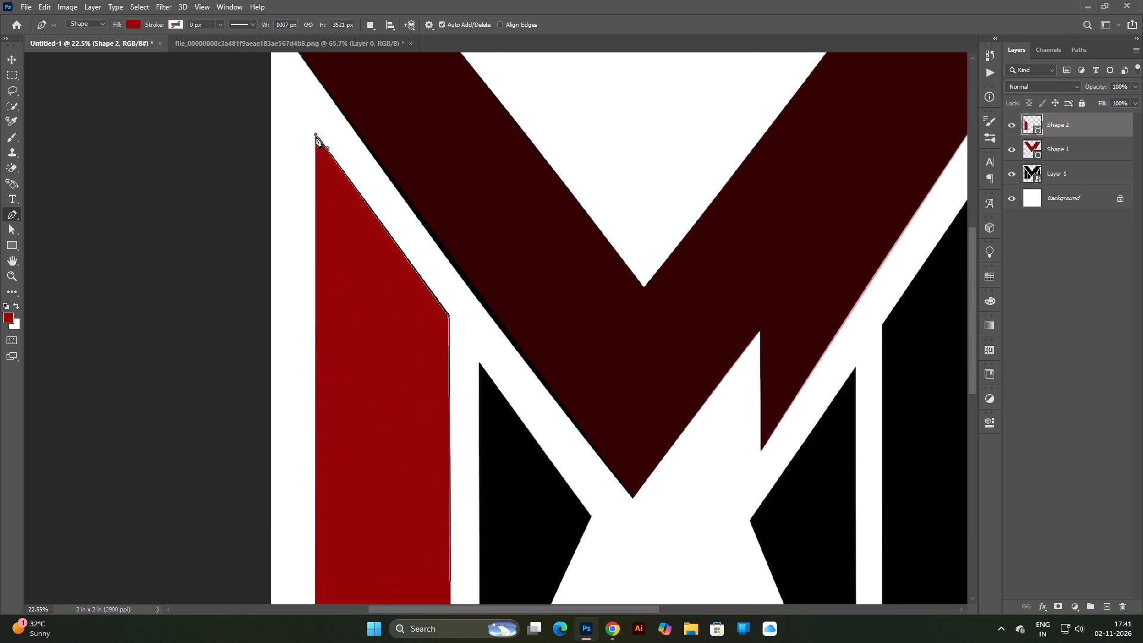
click(316, 135)
key(ctrl+Return)
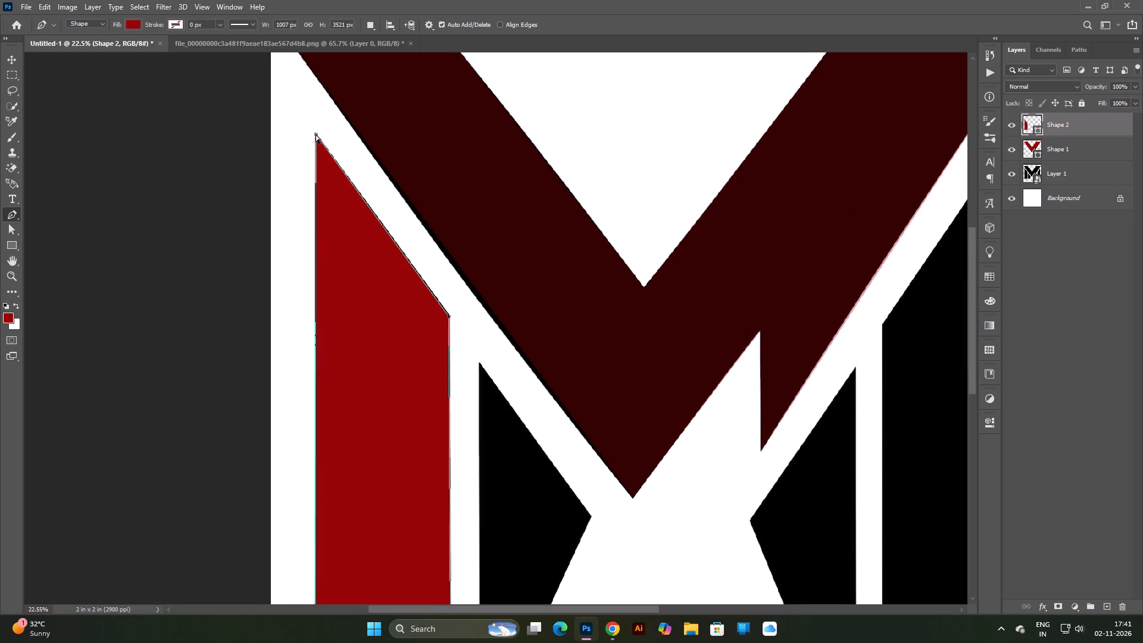
key(ctrl+d)
scroll(379, 224, down, 6)
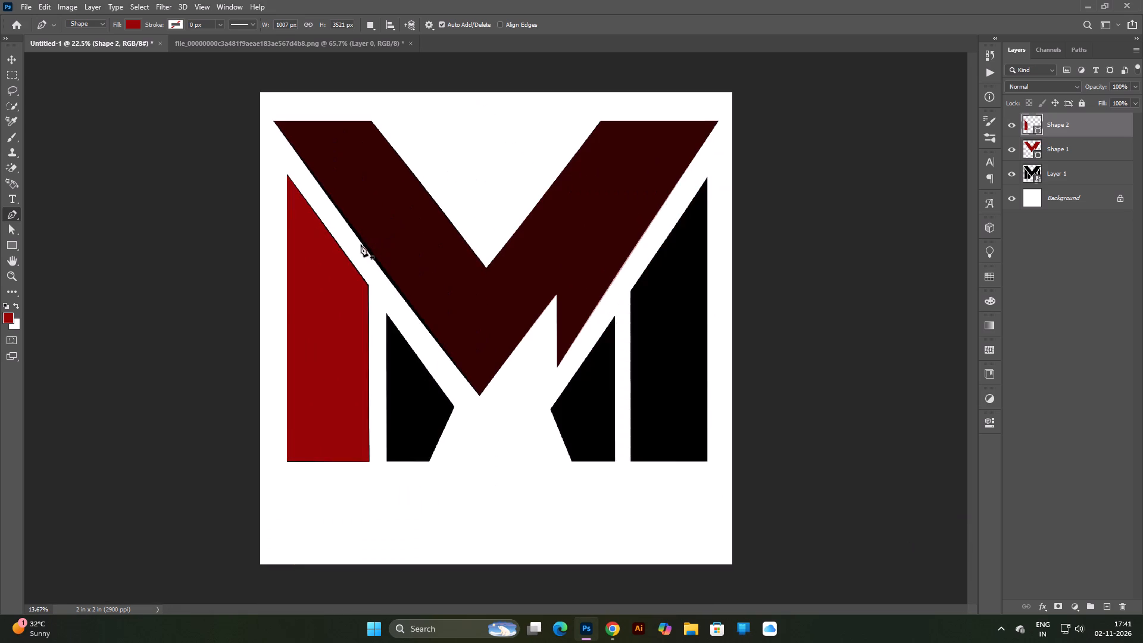
key(Return)
On another new layer, trace the left inner piece from its top tip through the pointed inner corner to both bottom corners.
click(16, 59)
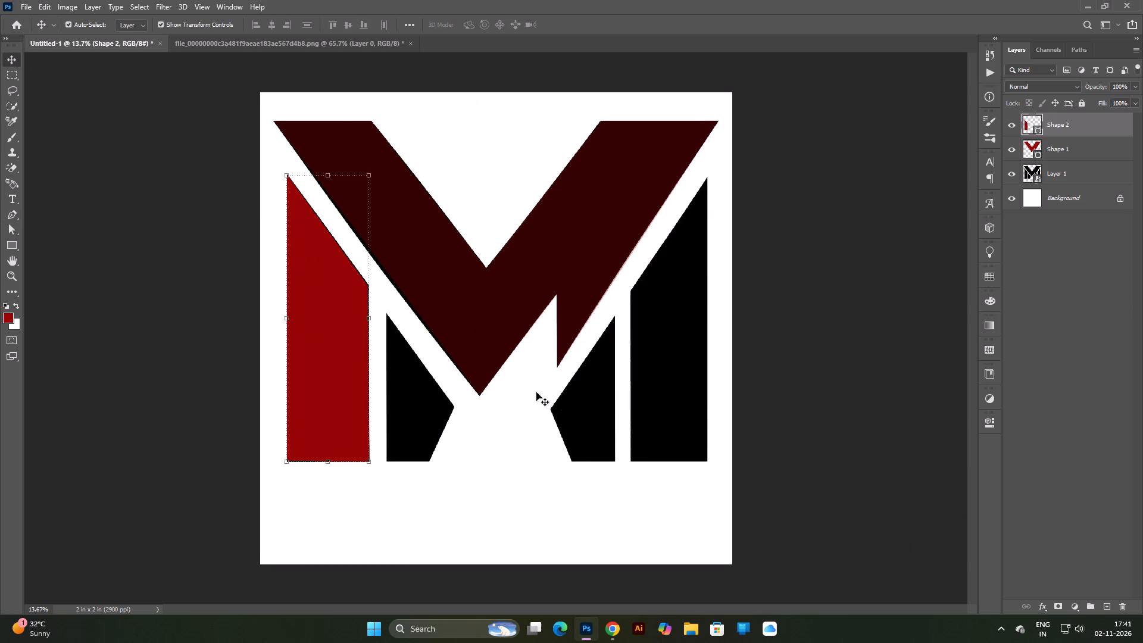
scroll(461, 357, up, 5)
scroll(461, 357, down, 4)
click(1107, 605)
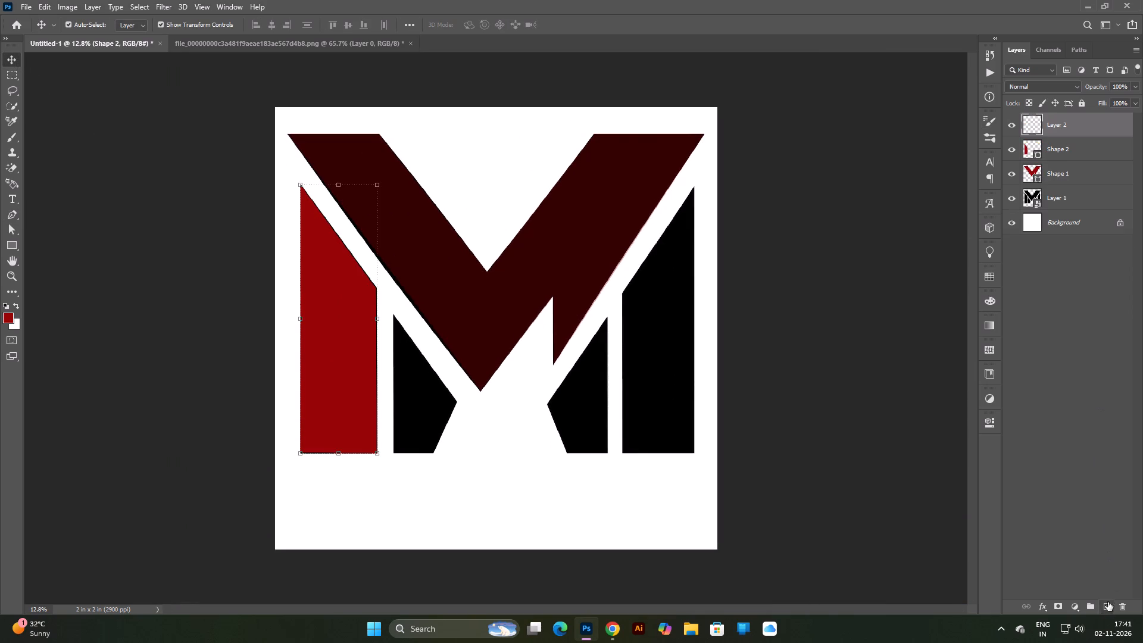
scroll(208, 252, up, 1)
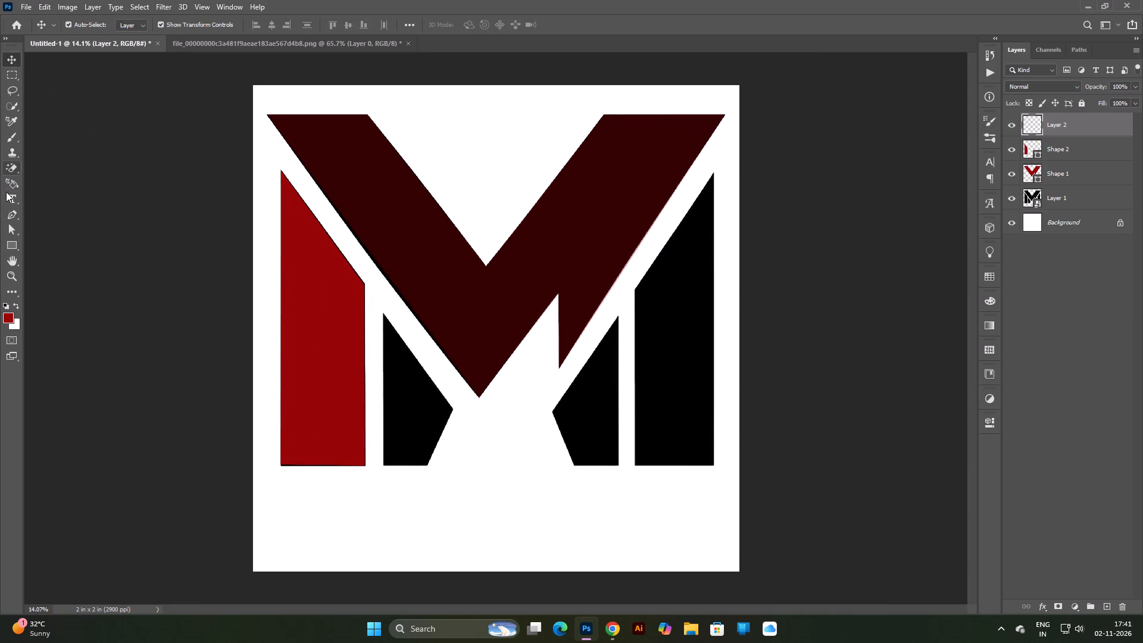
click(12, 214)
scroll(408, 410, up, 6)
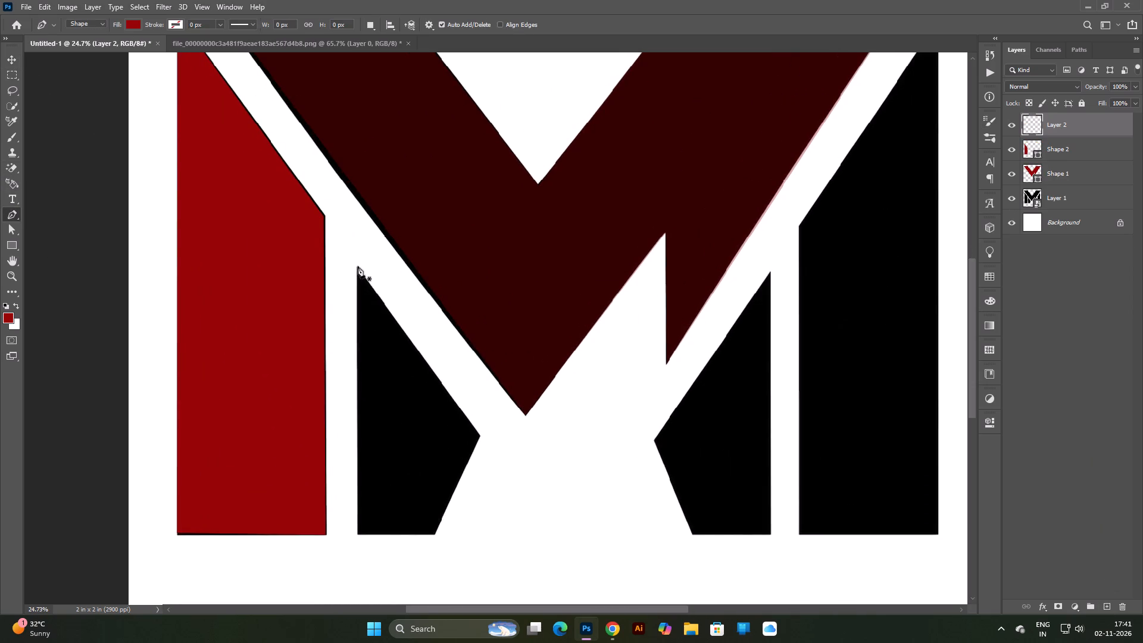
click(357, 267)
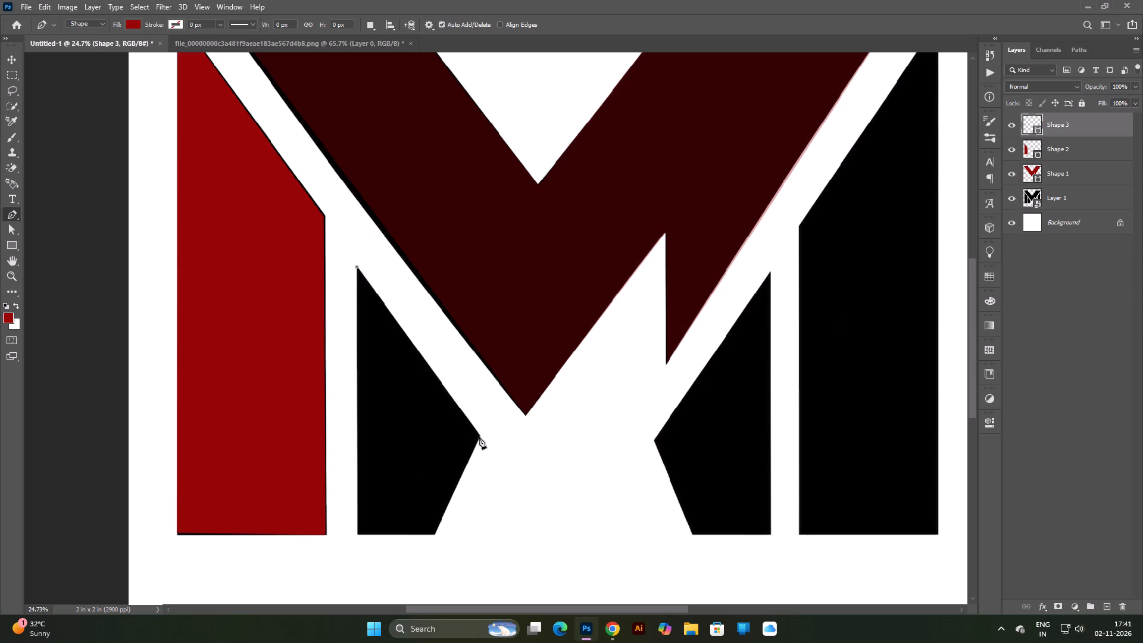
click(479, 436)
key(space)
key(space)
key(space)
key(space)
key(space)
key(space)
drag(472, 468, 513, 296)
scroll(481, 363, up, 4)
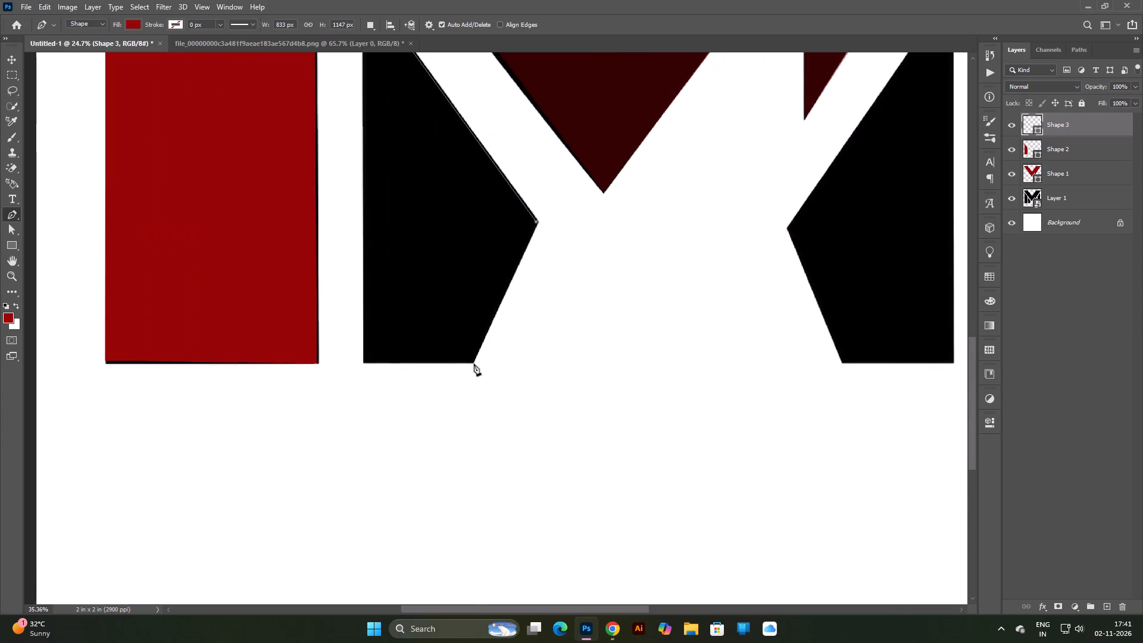
click(473, 363)
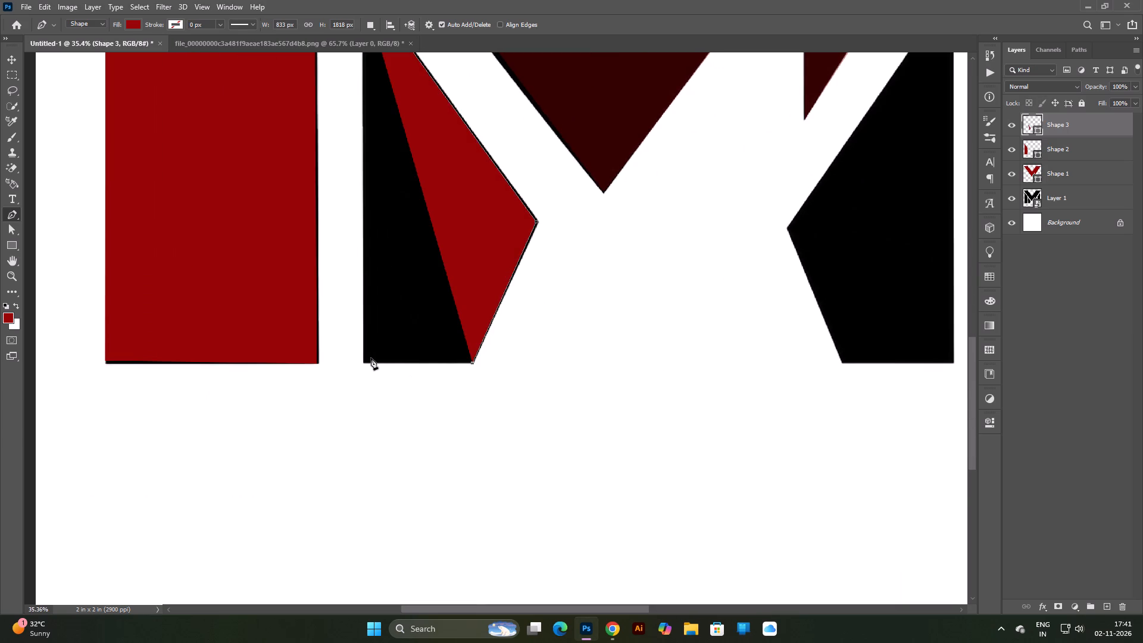
click(364, 363)
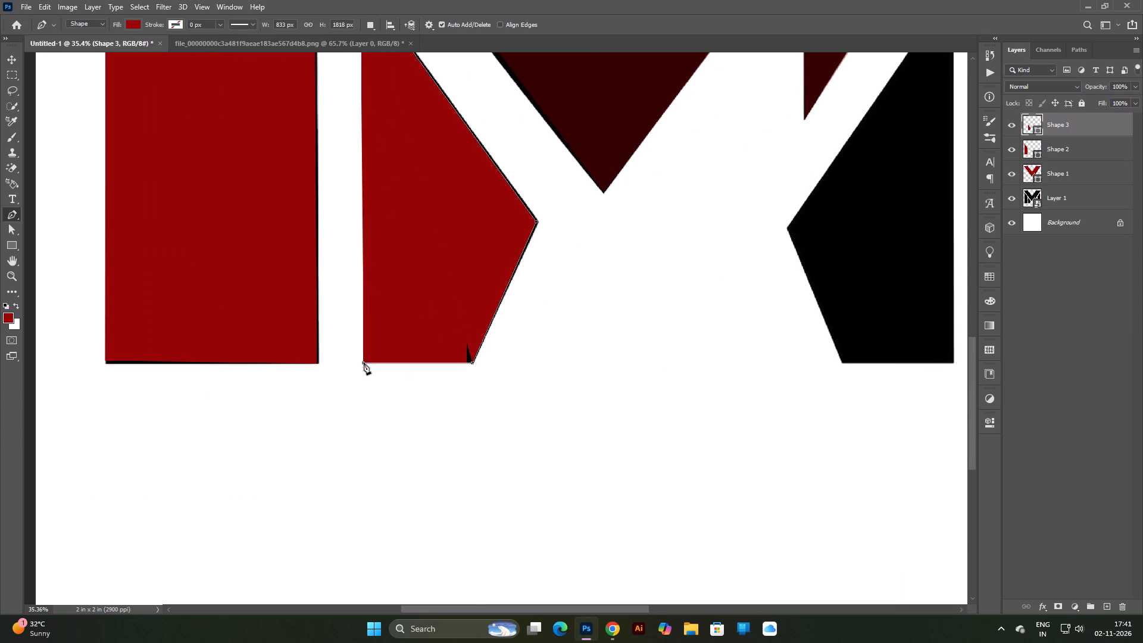
Close the left inner piece's outline at its top tip and finish the path.
key(space)
key(space)
key(space)
key(space)
key(space)
key(space)
key(space)
key(space)
key(space)
drag(378, 226, 384, 478)
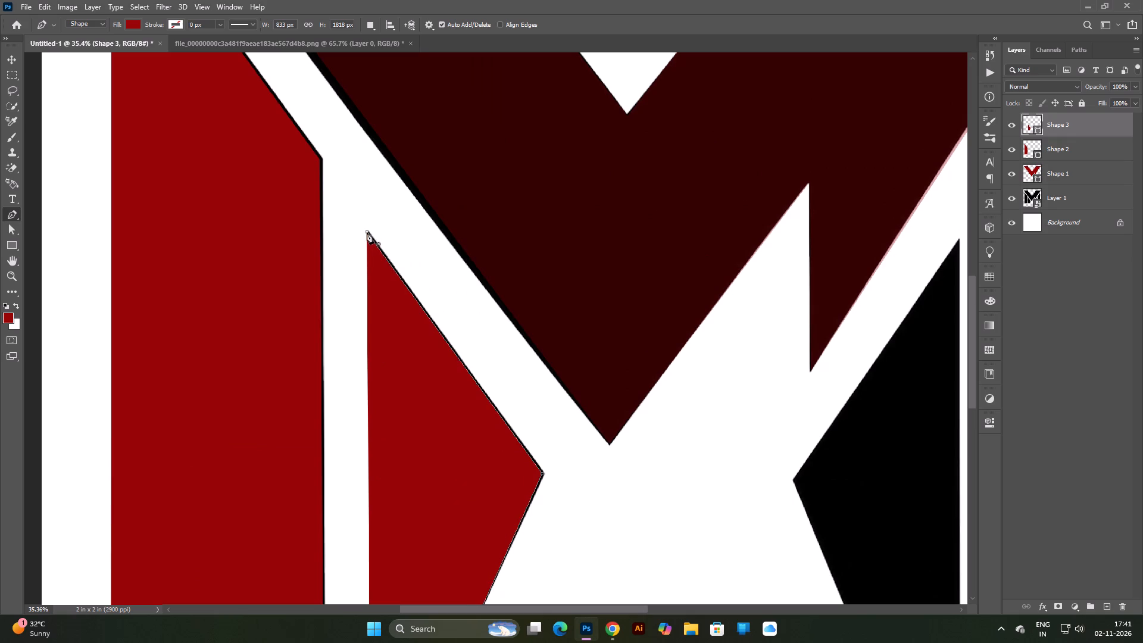
click(367, 232)
key(shift+Return)
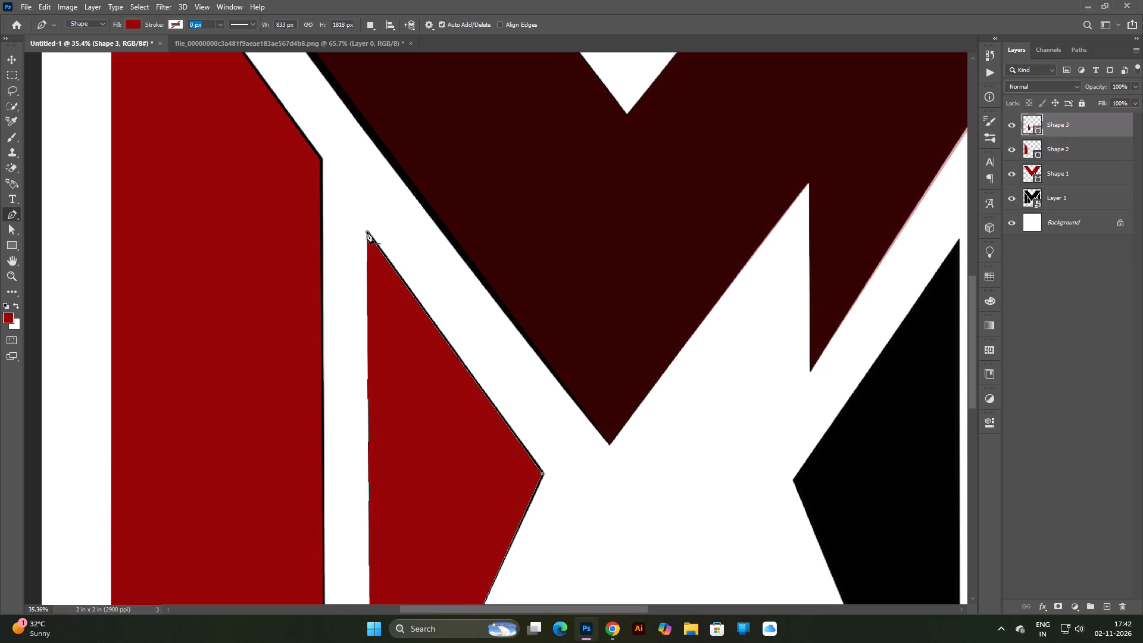
key(Return)
Add a new empty layer above the left inner piece's shape layer.
click(1111, 607)
Set the opacity of the V shape layer, Shape 1, to 100%.
scroll(820, 348, down, 6)
scroll(748, 368, down, 4)
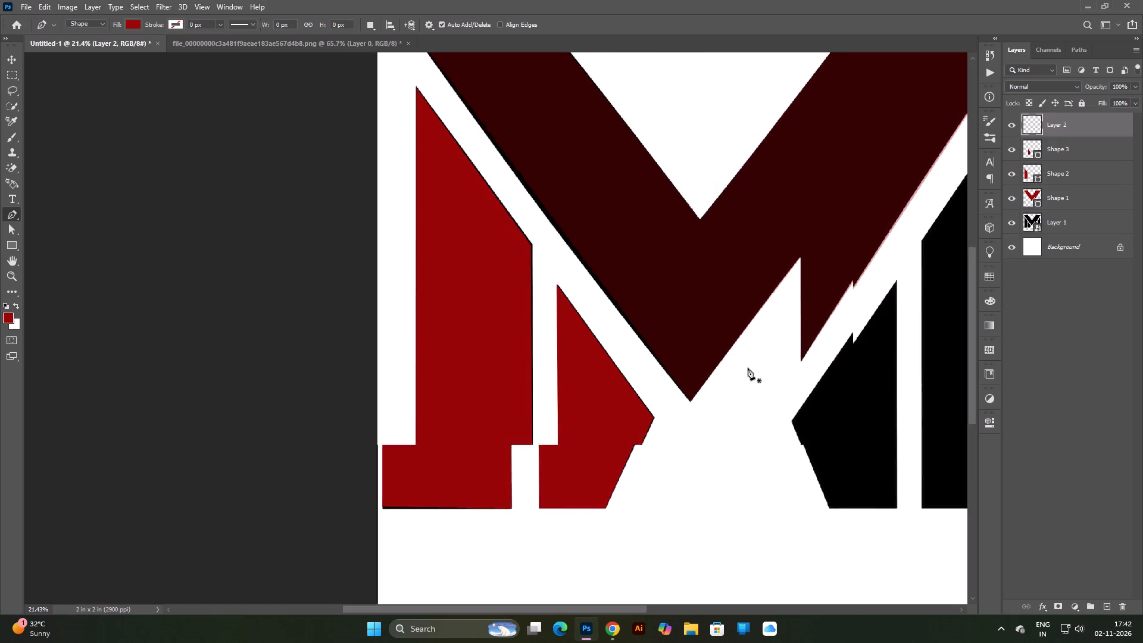
scroll(748, 368, down, 1)
scroll(746, 368, up, 4)
key(space)
key(space)
key(space)
drag(771, 363, 701, 392)
click(1075, 195)
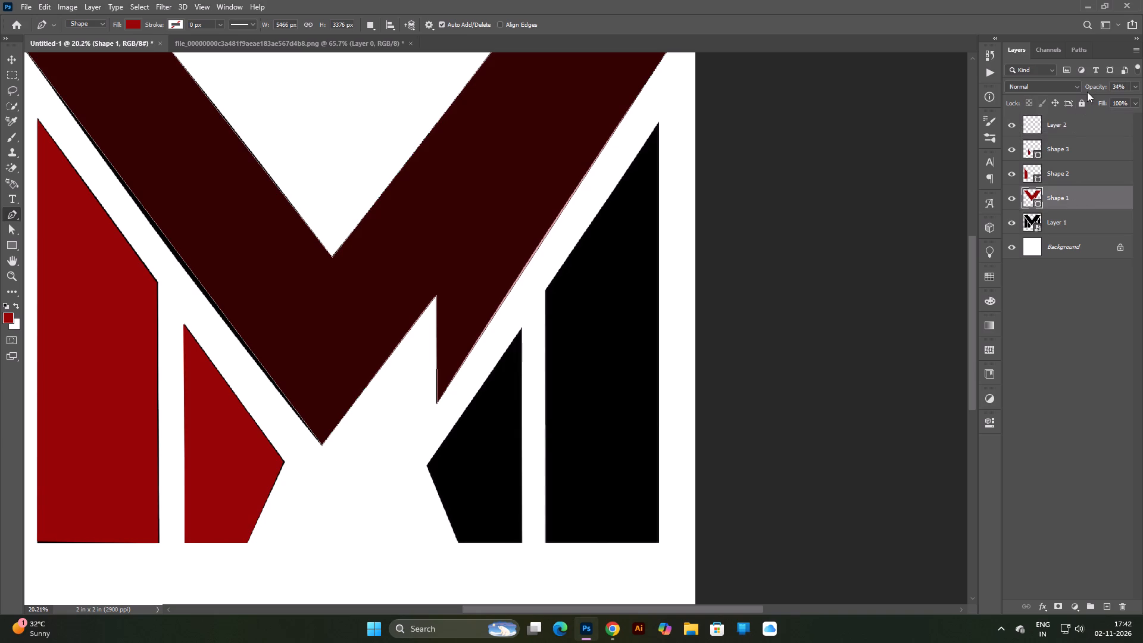
drag(1090, 88, 1142, 94)
Trace the right inner piece with the Pen tool from its top tip through the pointed inner corner to both bottom corners.
scroll(531, 342, down, 5)
scroll(513, 355, up, 6)
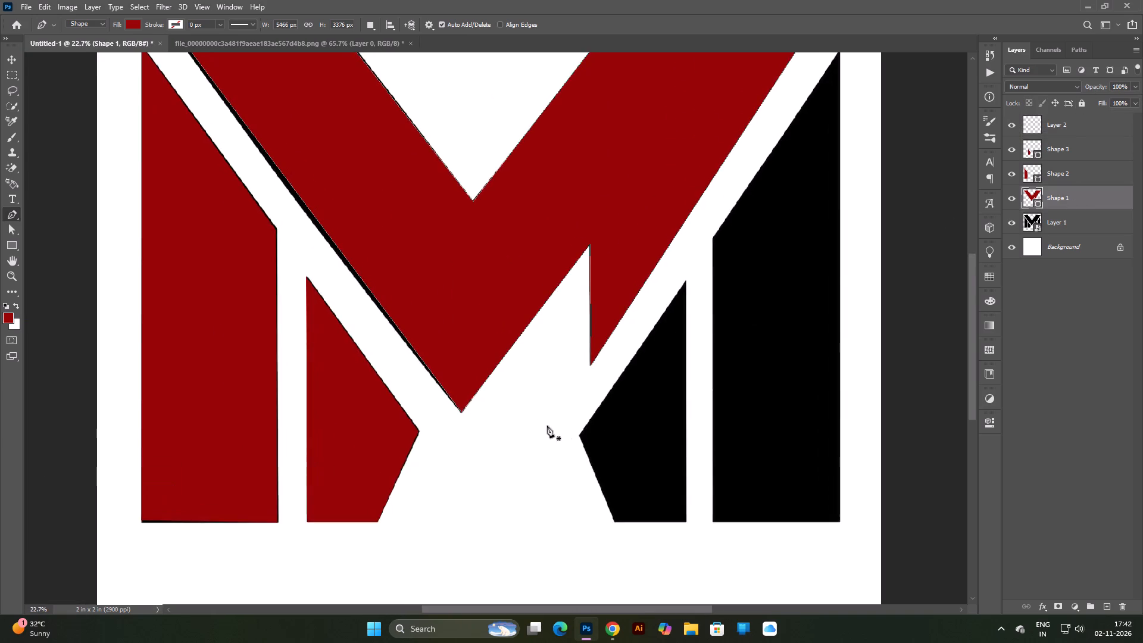
scroll(558, 426, up, 3)
key(space)
drag(604, 392, 583, 405)
scroll(681, 292, up, 3)
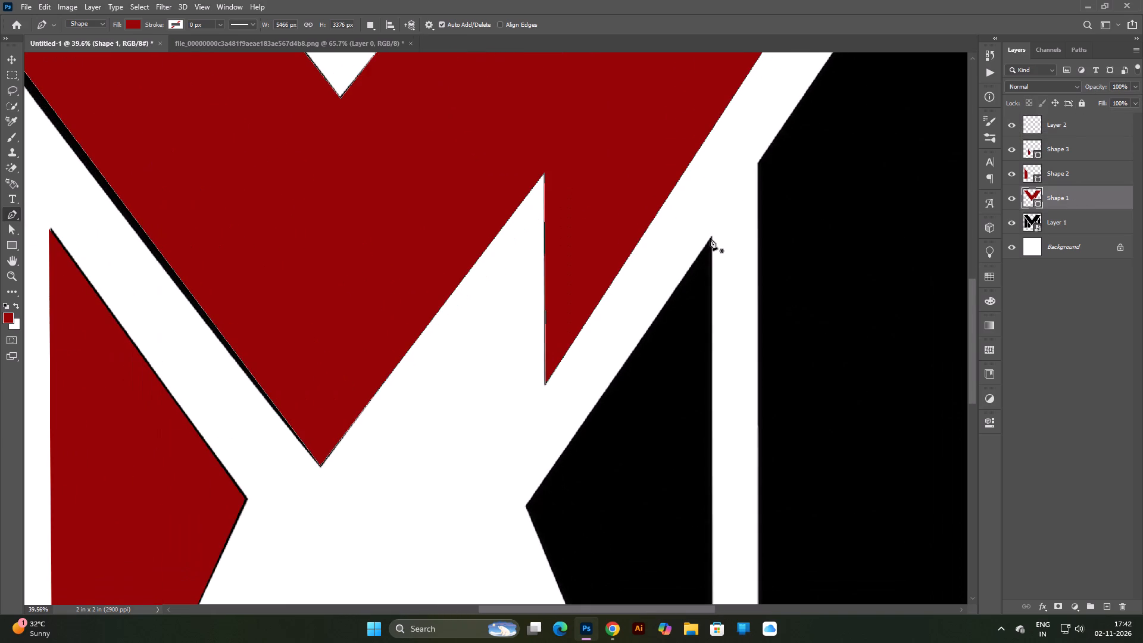
click(711, 238)
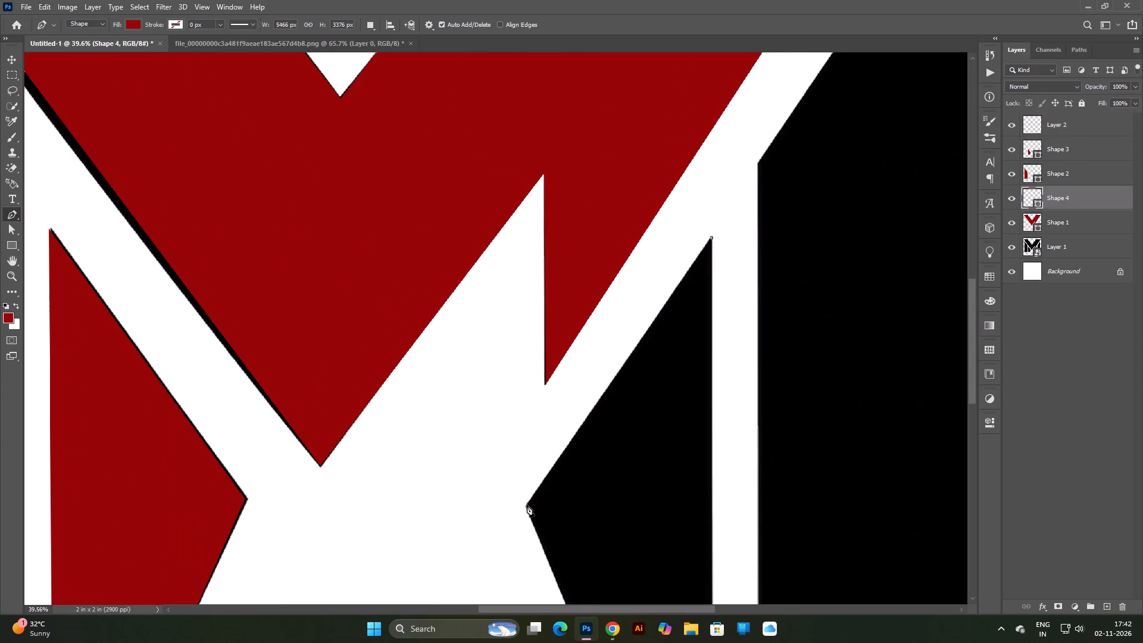
click(528, 505)
key(space)
key(space)
key(space)
key(space)
key(space)
key(space)
key(space)
drag(544, 534, 485, 236)
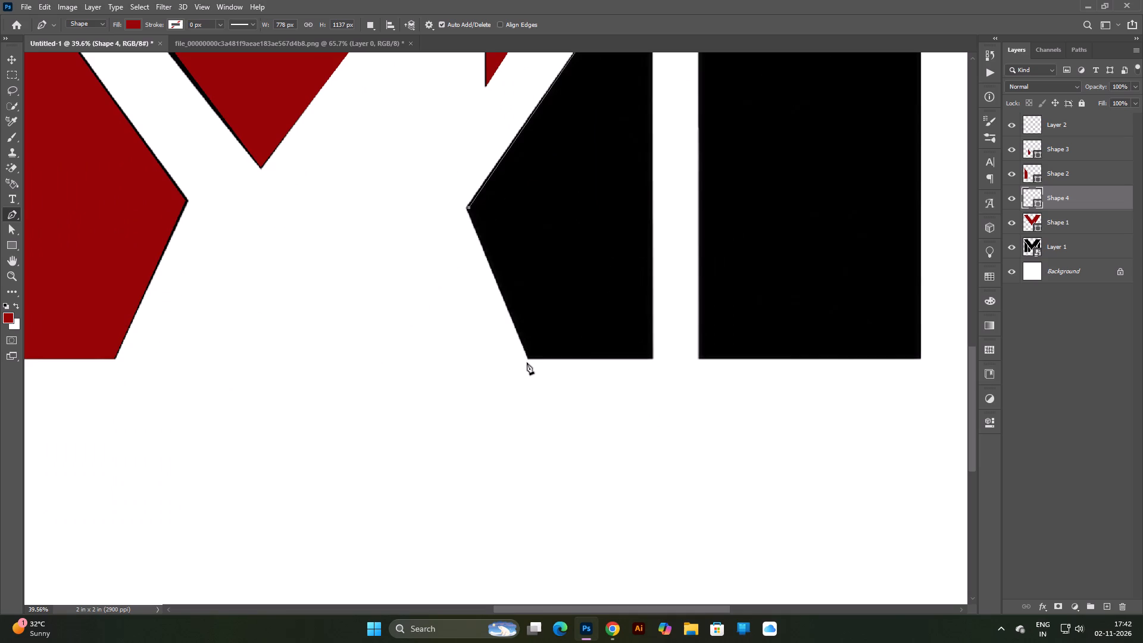
click(528, 357)
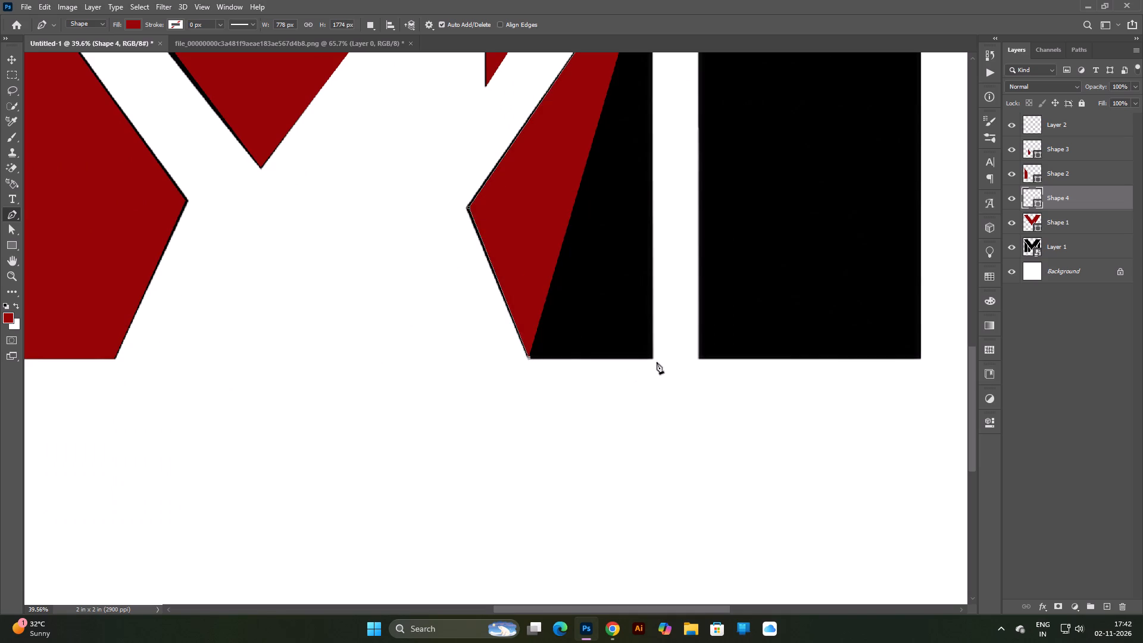
click(653, 359)
Close the right inner piece's outline at its top tip and finish the path.
key(space)
key(space)
key(space)
key(space)
key(space)
drag(633, 249, 624, 454)
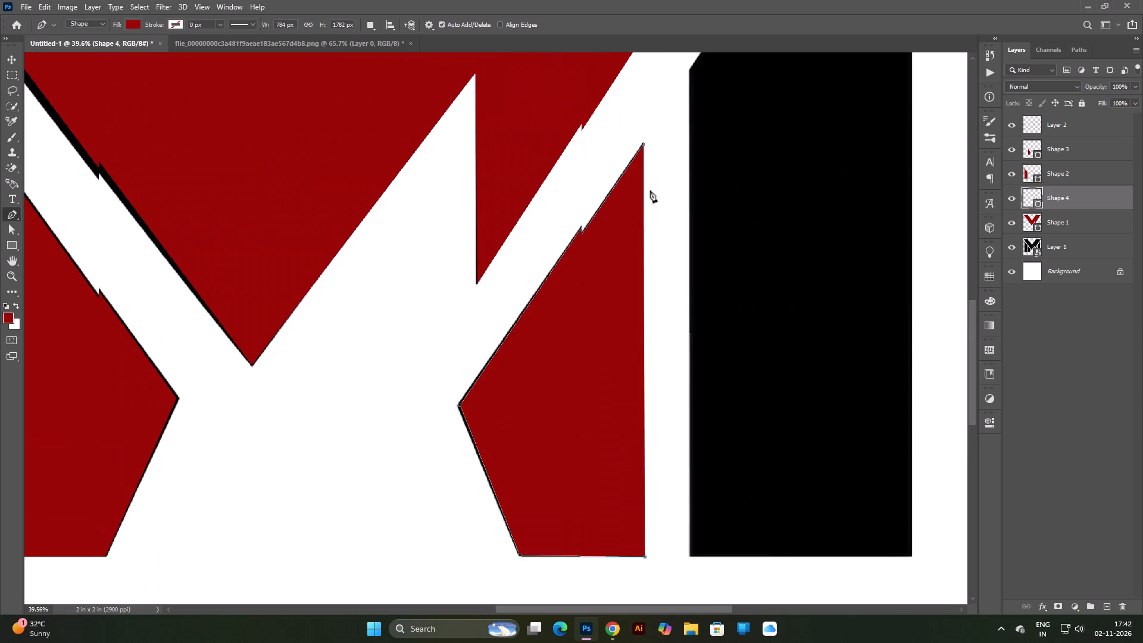
click(644, 143)
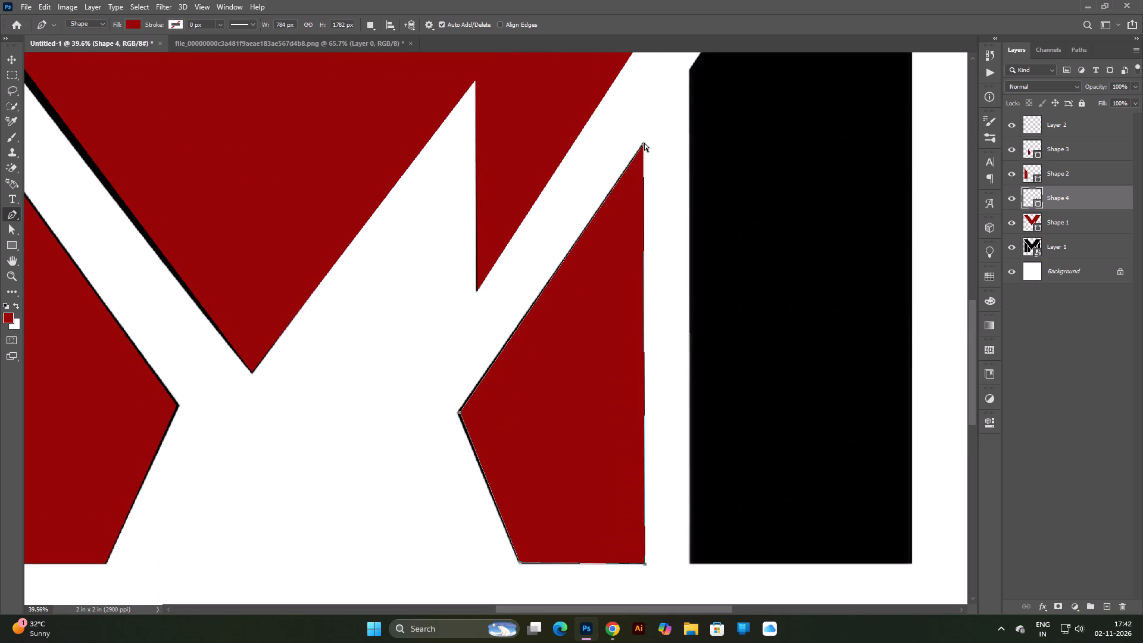
key(ctrl+Return)
key(Return)
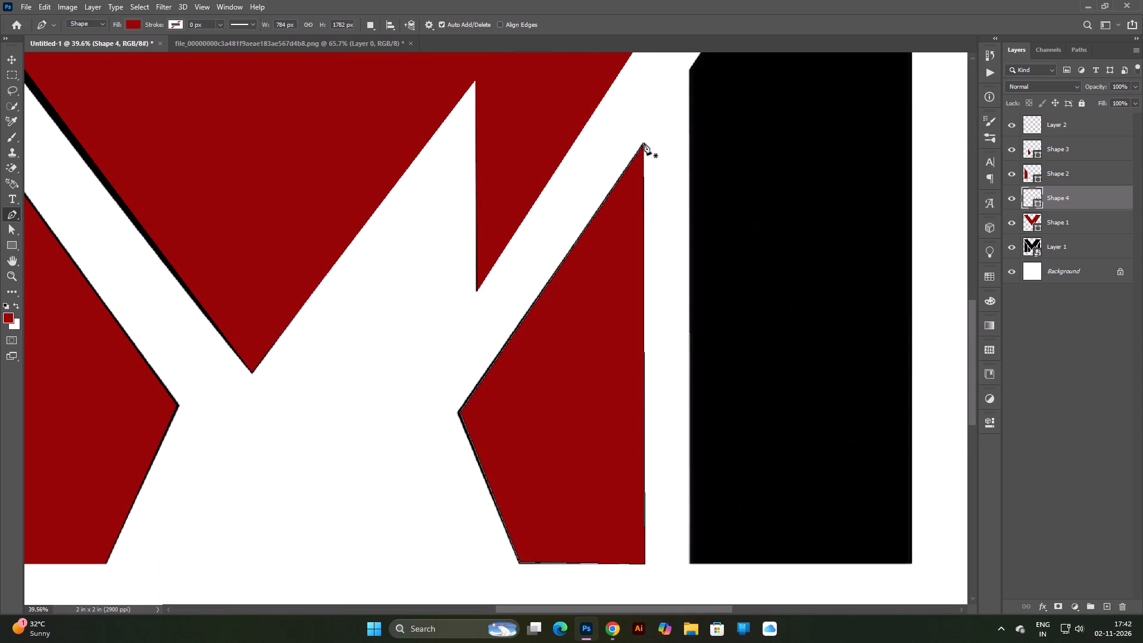
key(ctrl+d)
On Layer 2, trace the right outer piece from its upper inner corner through the top tip to both bottom corners.
scroll(654, 163, up, 1)
scroll(635, 205, down, 6)
scroll(697, 233, down, 2)
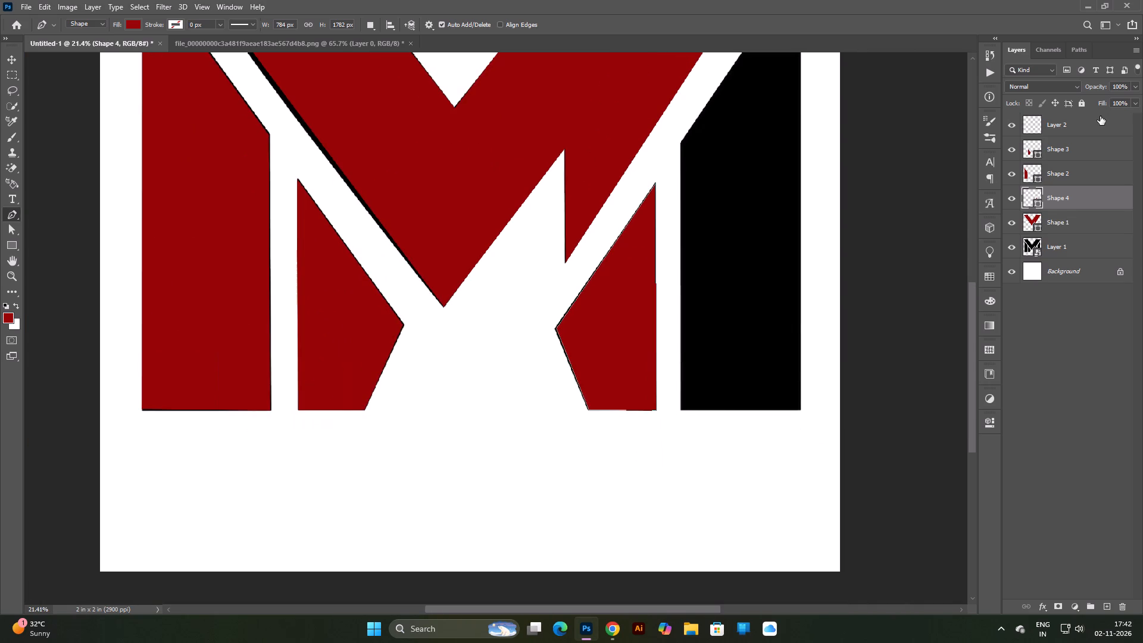
click(1098, 120)
click(1013, 126)
click(1013, 126)
scroll(699, 176, down, 5)
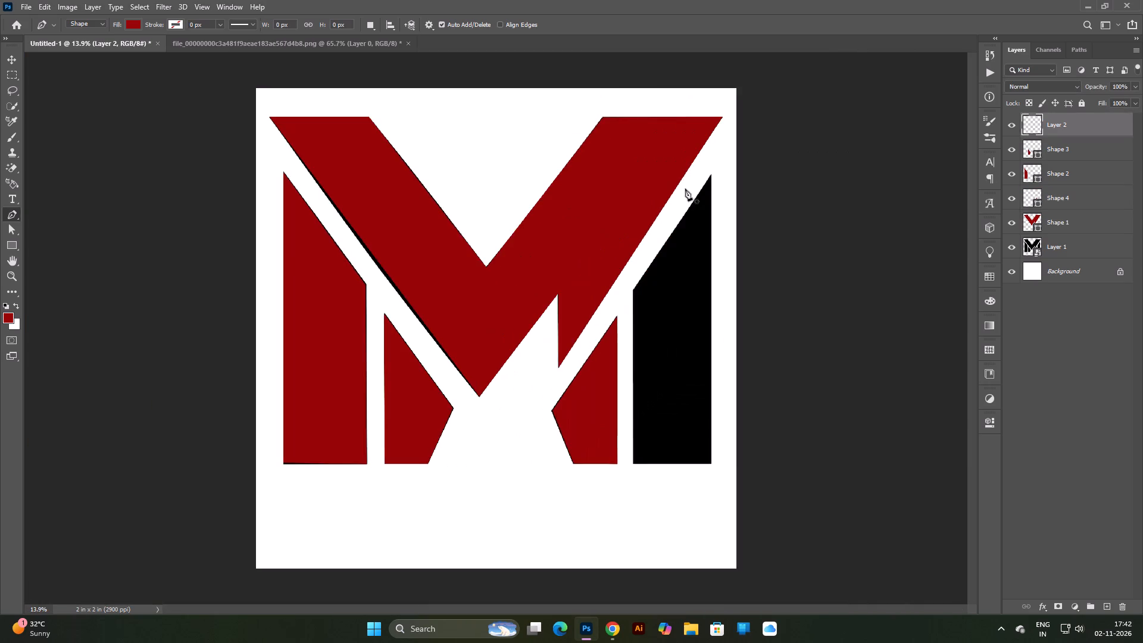
scroll(691, 216, up, 4)
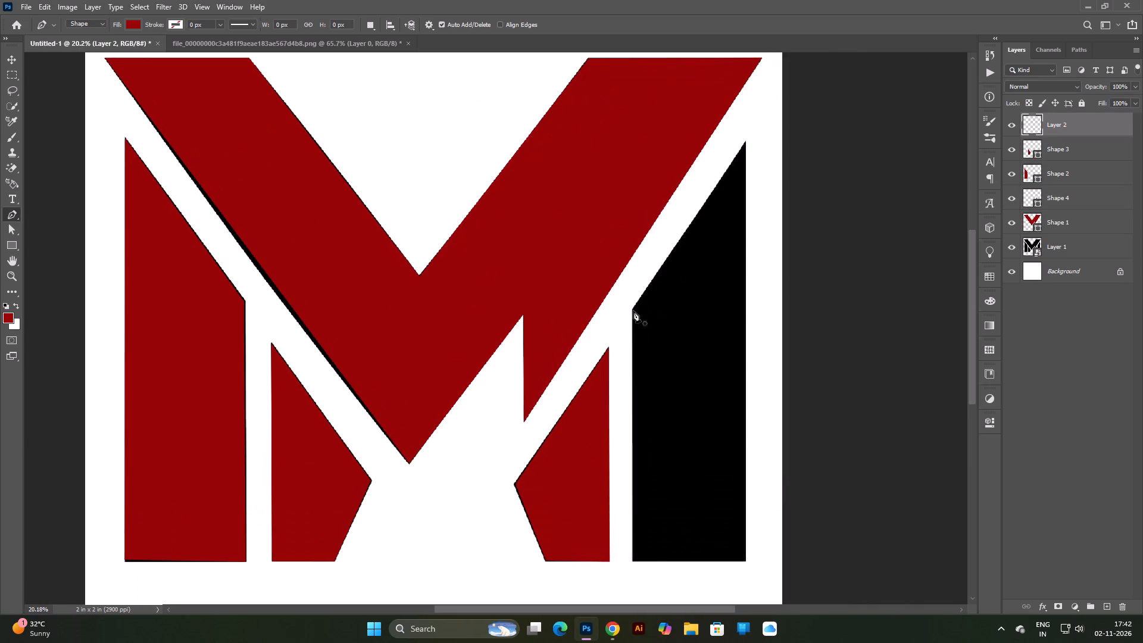
click(633, 311)
click(746, 143)
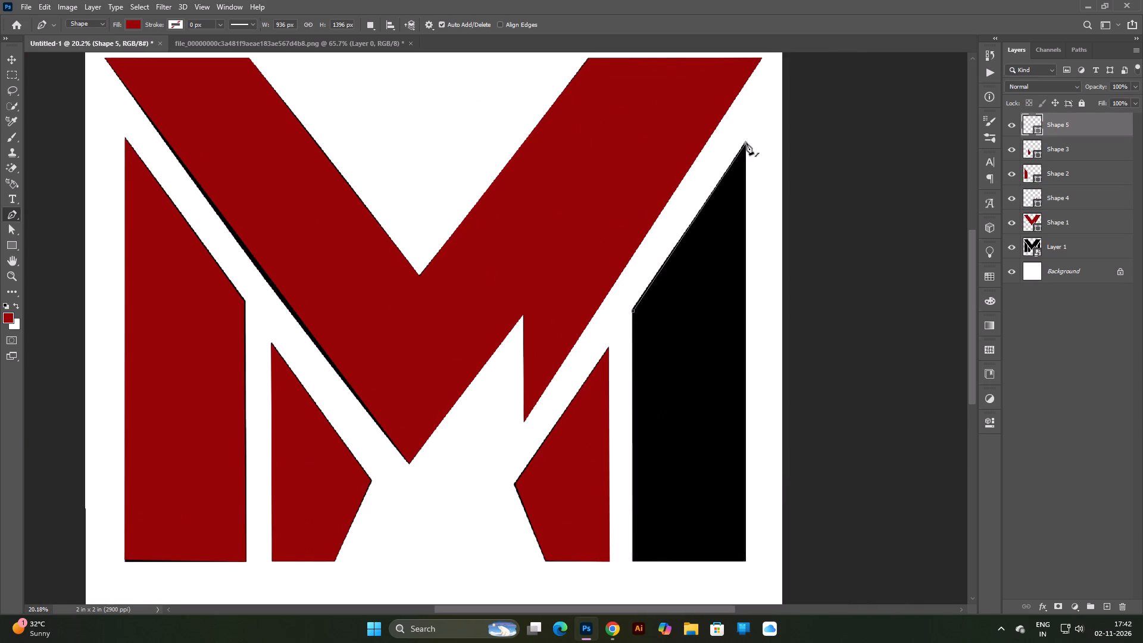
key(space)
key(space)
key(space)
key(space)
drag(749, 398, 719, 235)
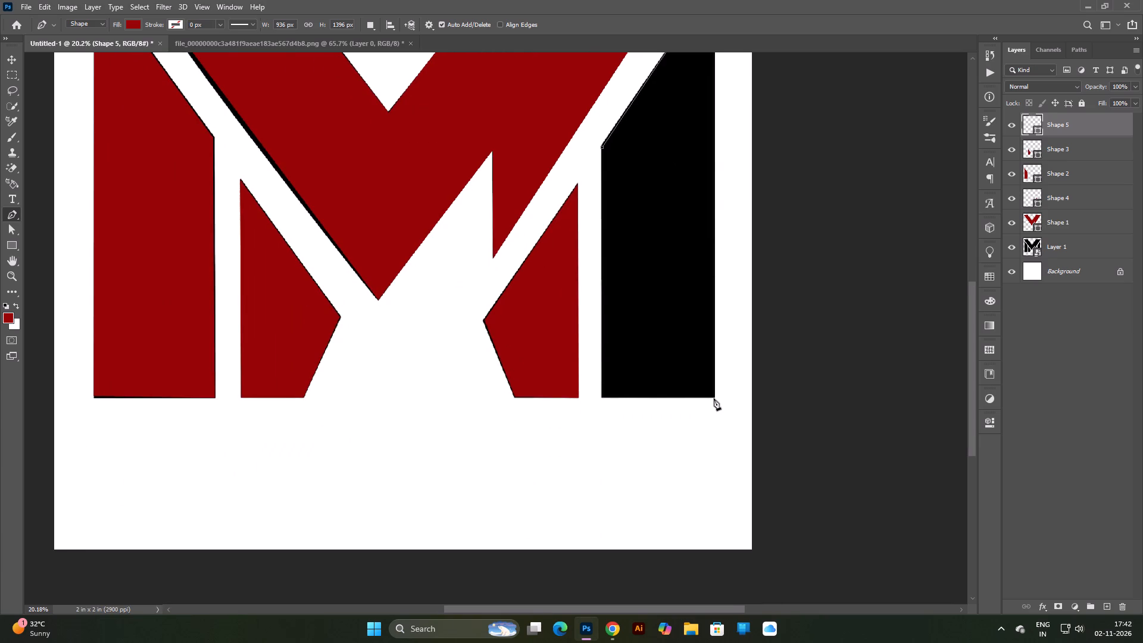
click(714, 397)
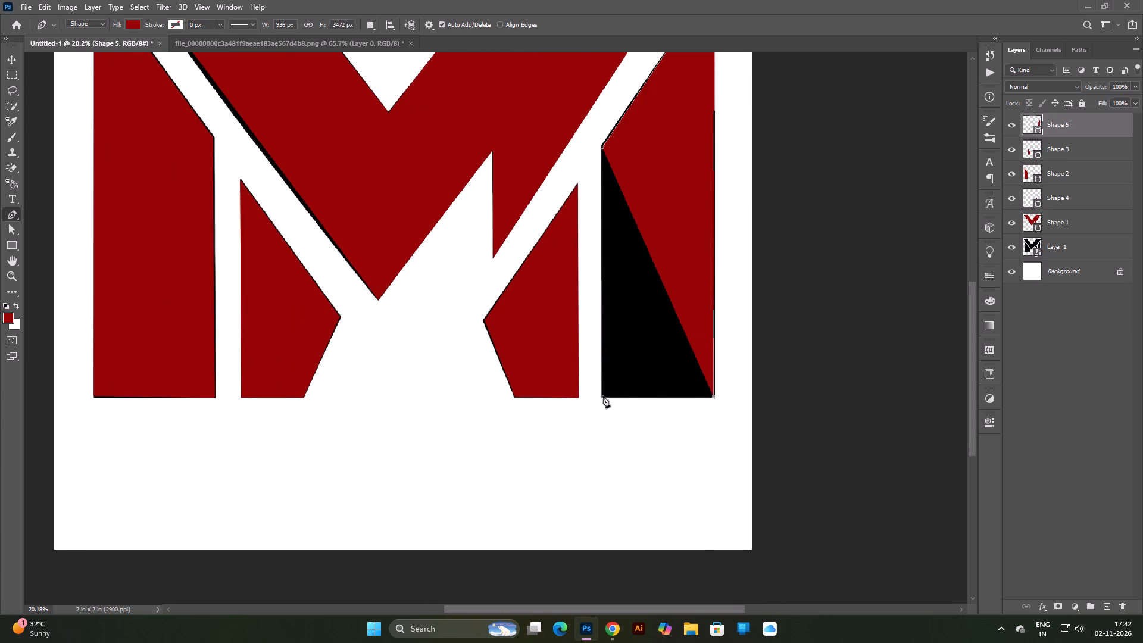
click(602, 397)
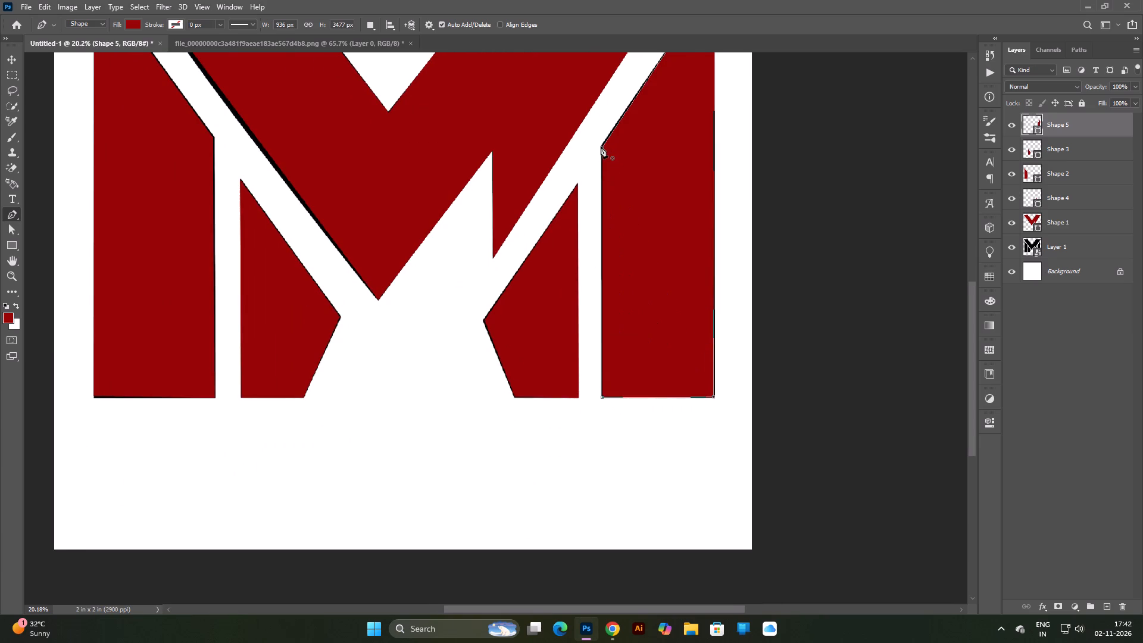
Close the right outer piece's outline at its upper inner corner and finish the path.
click(602, 148)
key(ctrl+Return)
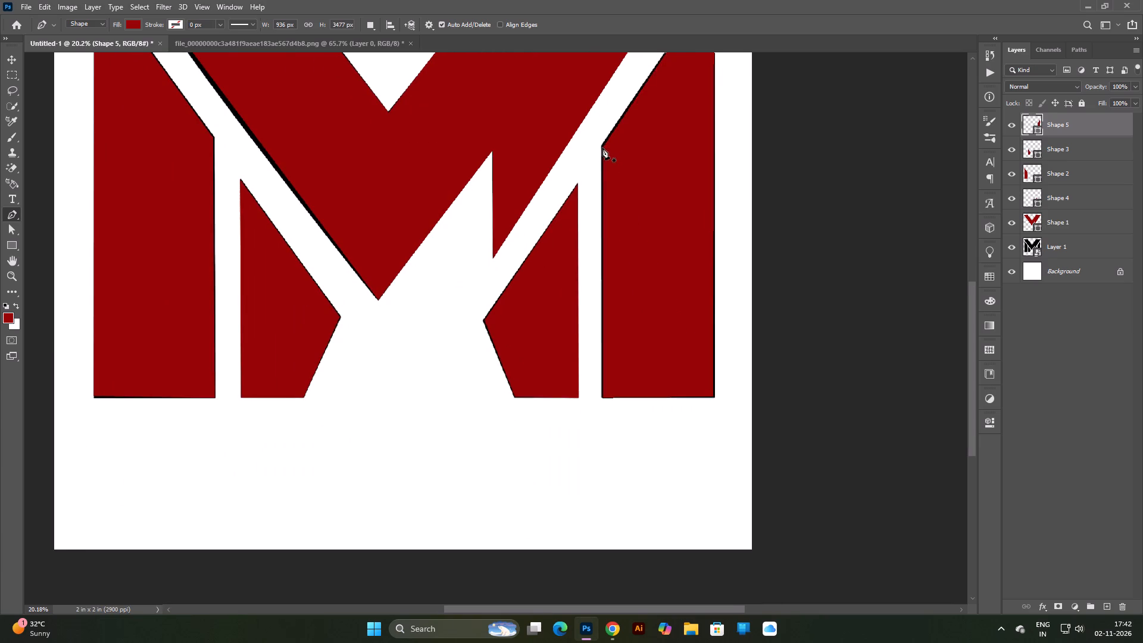
scroll(585, 154, down, 5)
scroll(641, 348, up, 2)
key(ctrl+d)
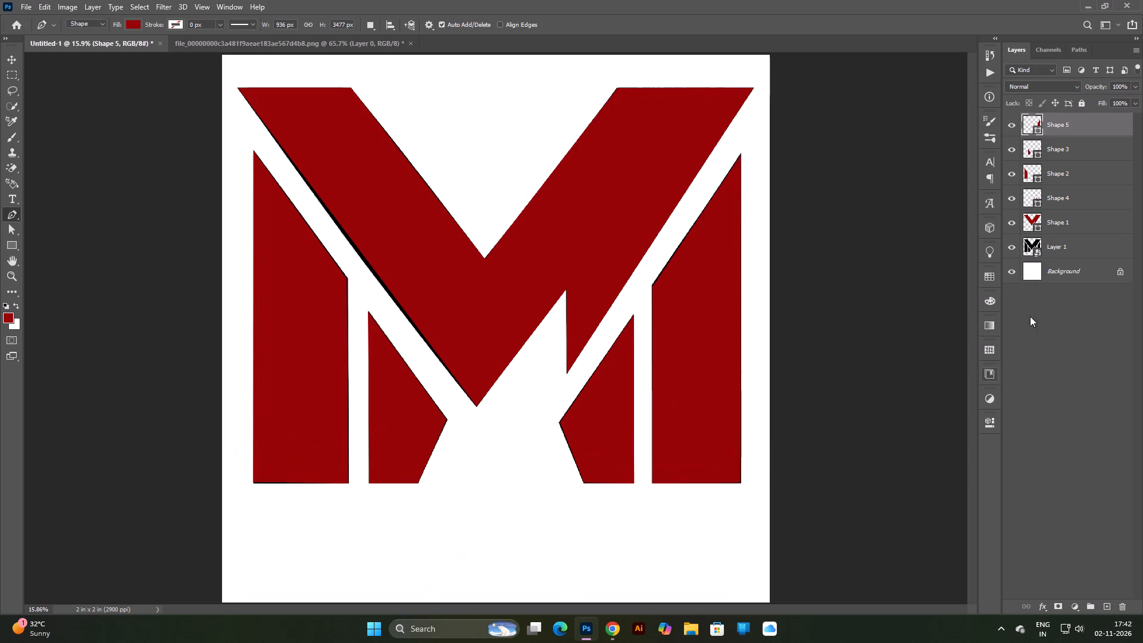
Compare the traced shapes with the original black logo and leave its layer, Layer 1, hidden.
click(1013, 248)
click(1013, 248)
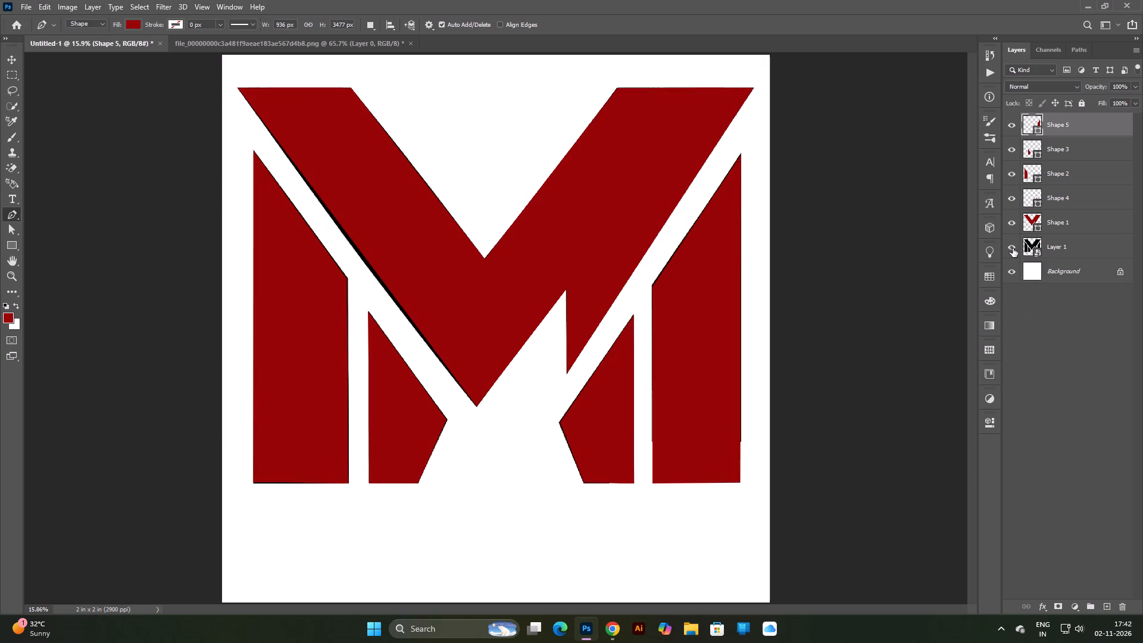
click(1013, 248)
click(1013, 248)
click(1013, 248)
Show the rulers and place vertical guides along the outer edges of the left and right outer pieces.
scroll(701, 320, down, 3)
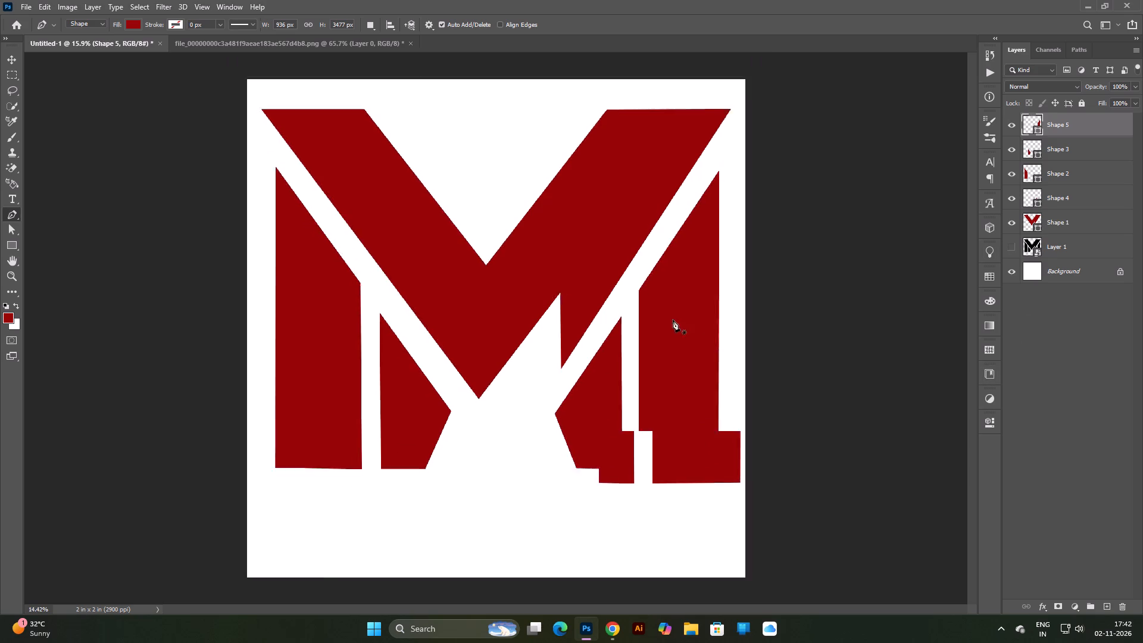
scroll(673, 320, down, 2)
scroll(649, 326, up, 4)
scroll(651, 322, down, 4)
key(ctrl+0)
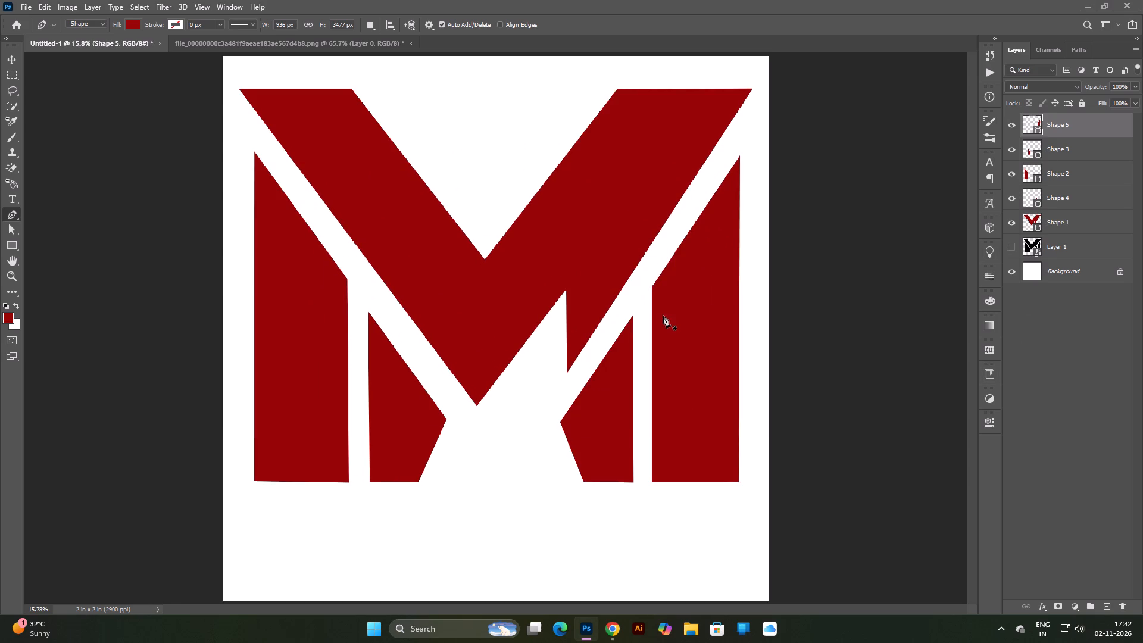
scroll(663, 316, down, 6)
click(5, 57)
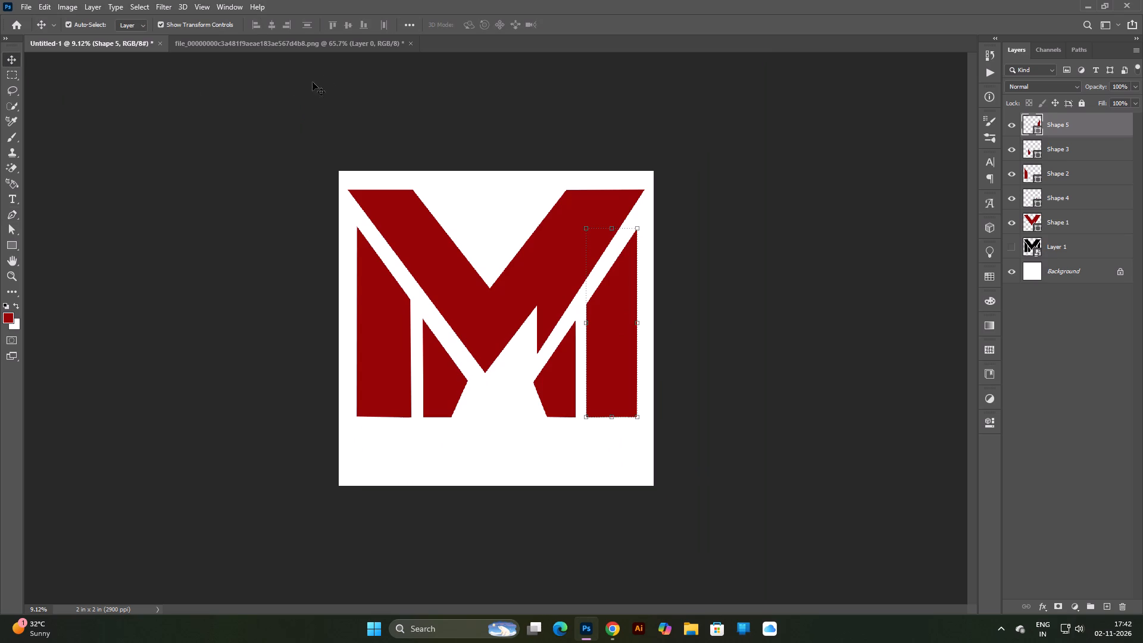
key(ctrl+r)
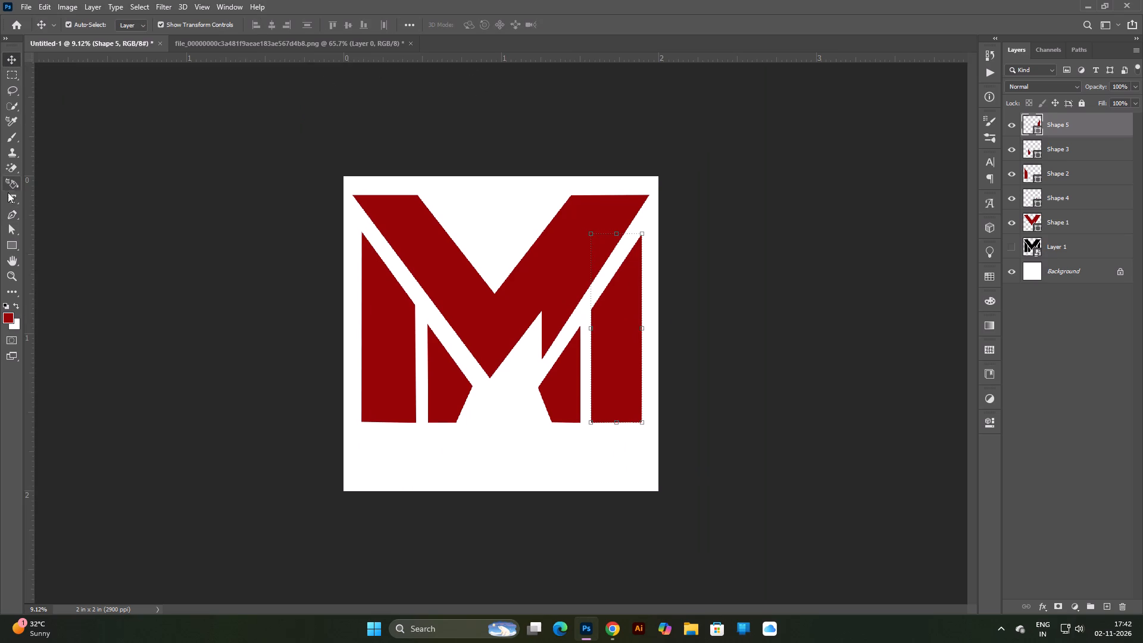
drag(29, 193, 364, 345)
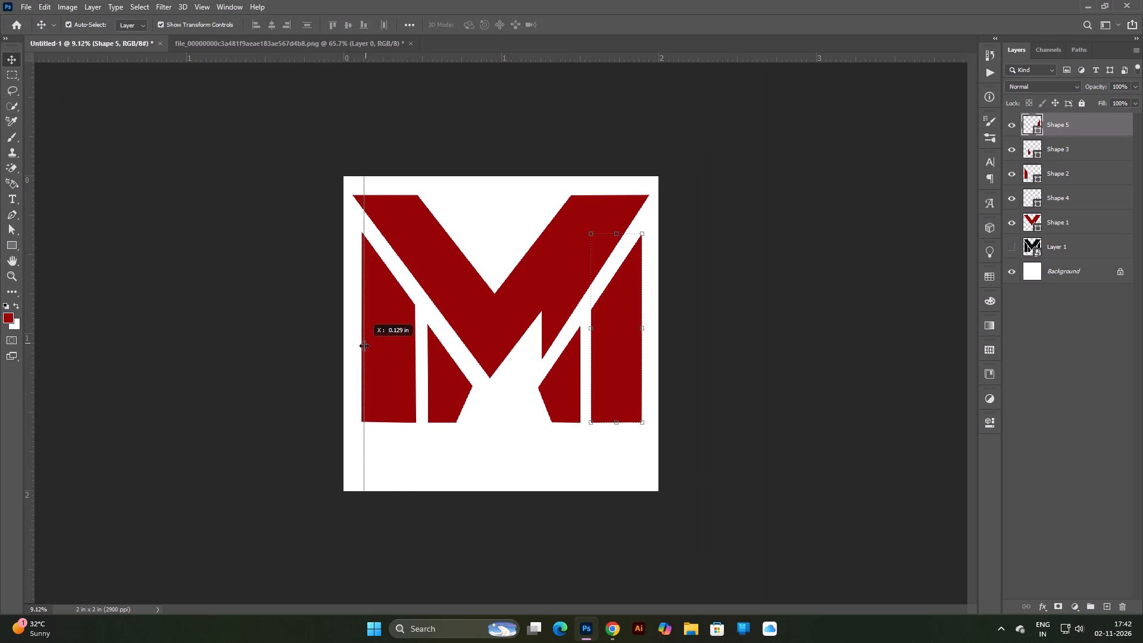
drag(364, 345, 362, 346)
scroll(446, 230, up, 2)
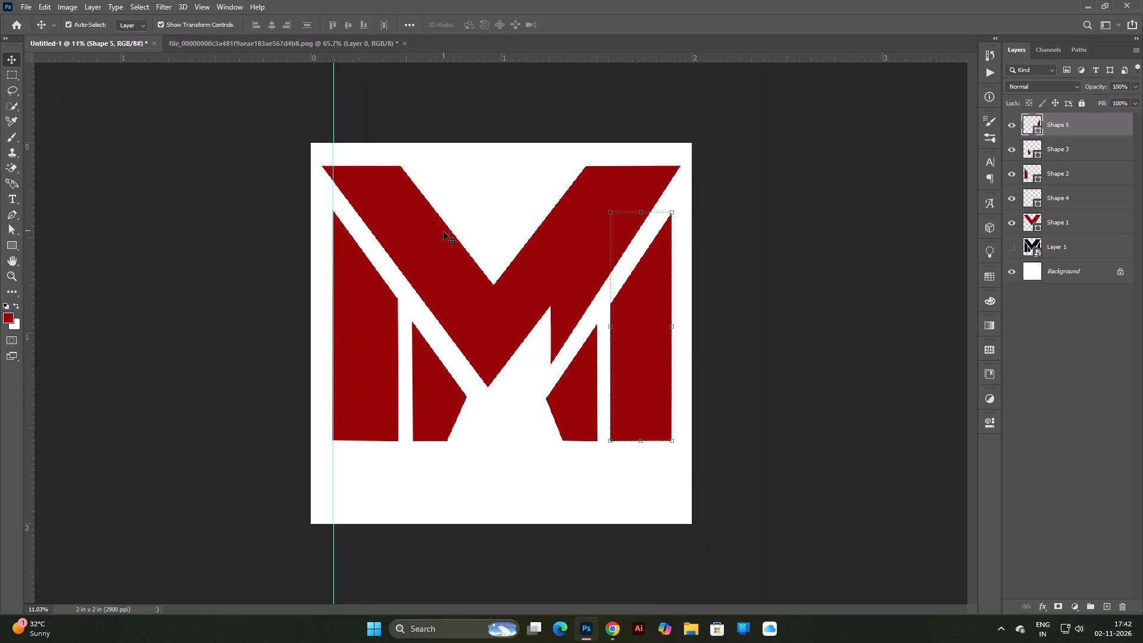
drag(31, 276, 674, 423)
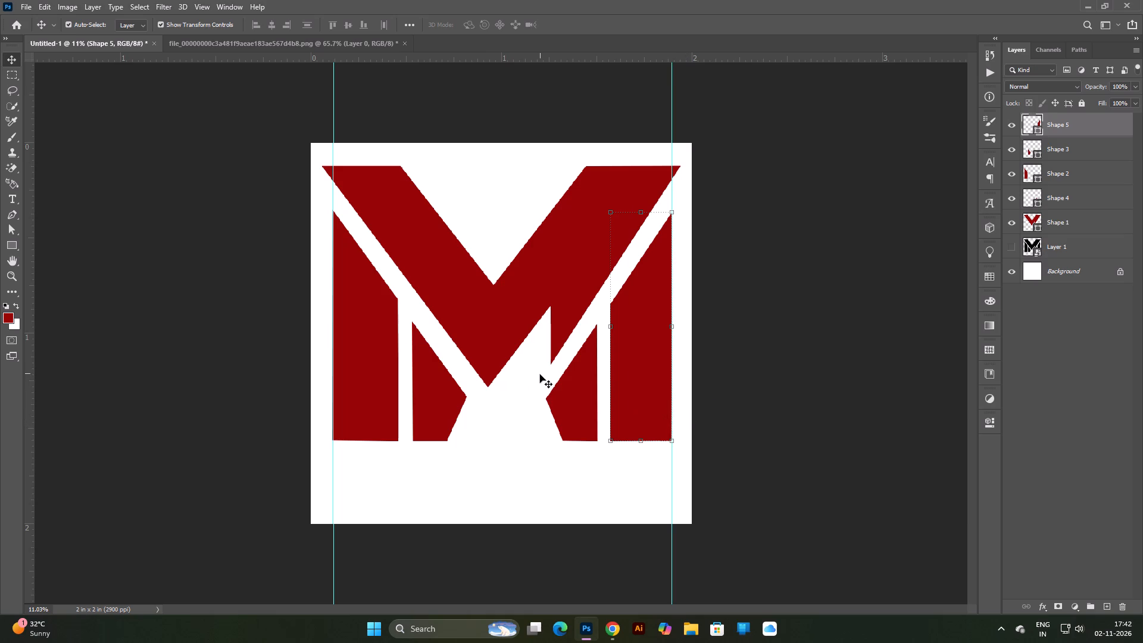
key(Return)
Scale the V shape proportionally to about 94.6% from its top edge so its width fits between the two guides.
click(619, 195)
drag(500, 164, 500, 174)
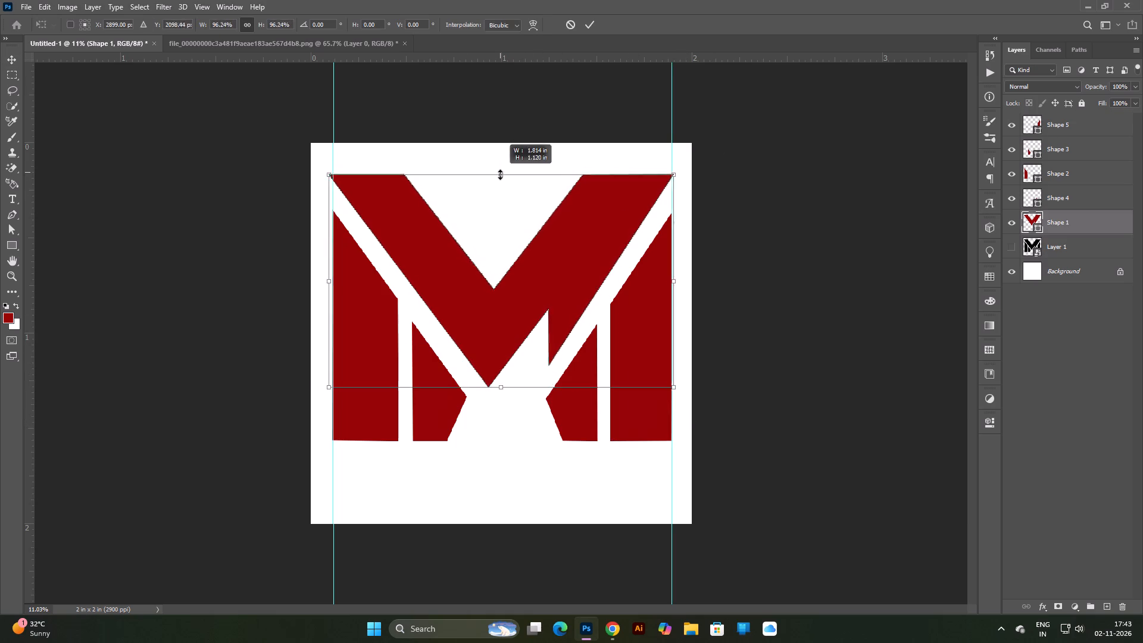
drag(500, 174, 499, 176)
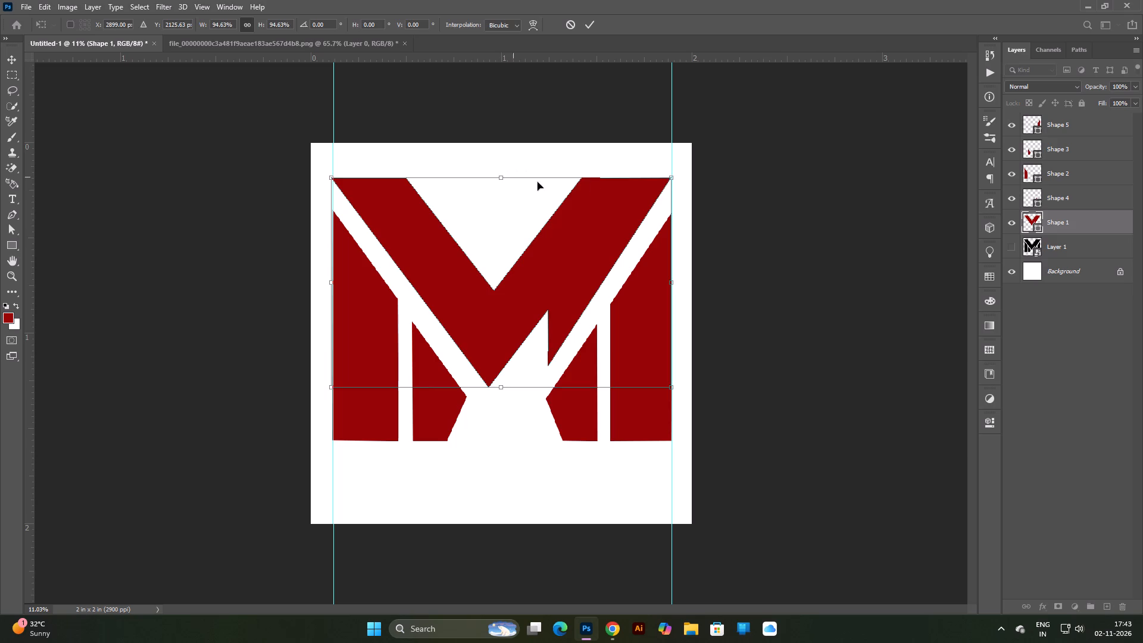
key(Return)
click(792, 220)
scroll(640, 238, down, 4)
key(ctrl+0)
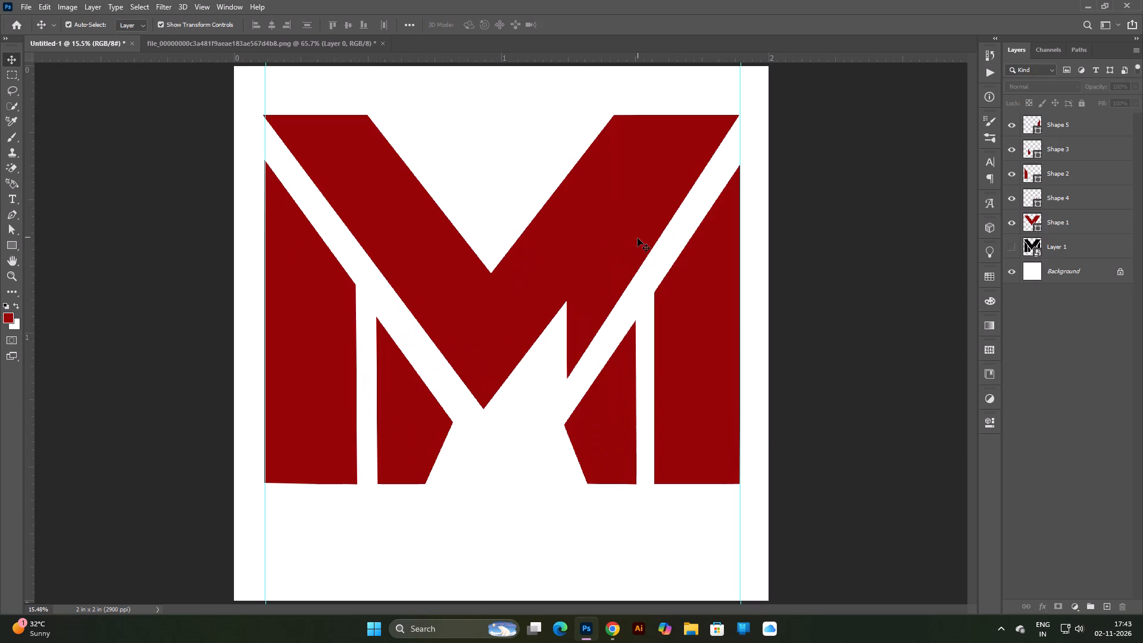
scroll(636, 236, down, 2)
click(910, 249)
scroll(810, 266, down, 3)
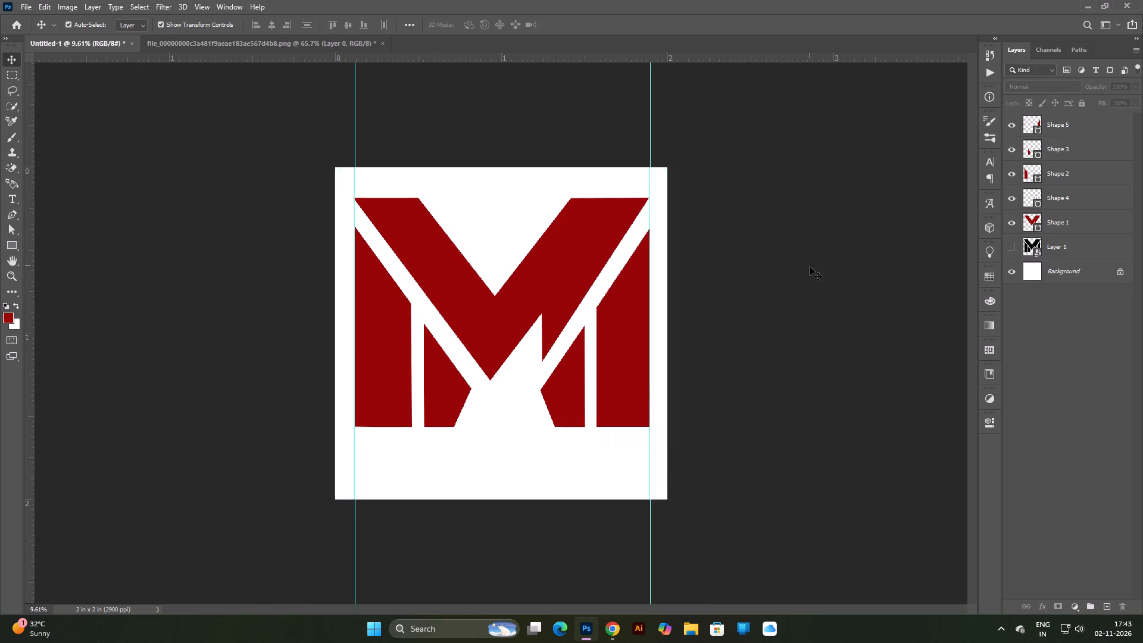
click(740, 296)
Select all five shape layers, from Shape 1 up to Shape 5.
click(1064, 222)
shift+click(1082, 138)
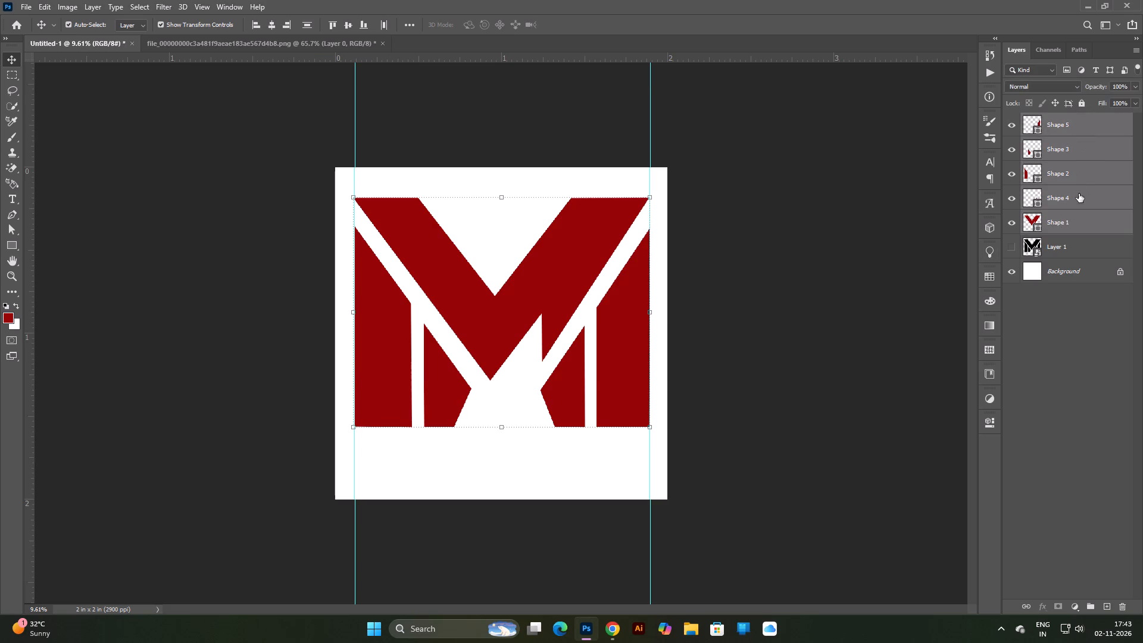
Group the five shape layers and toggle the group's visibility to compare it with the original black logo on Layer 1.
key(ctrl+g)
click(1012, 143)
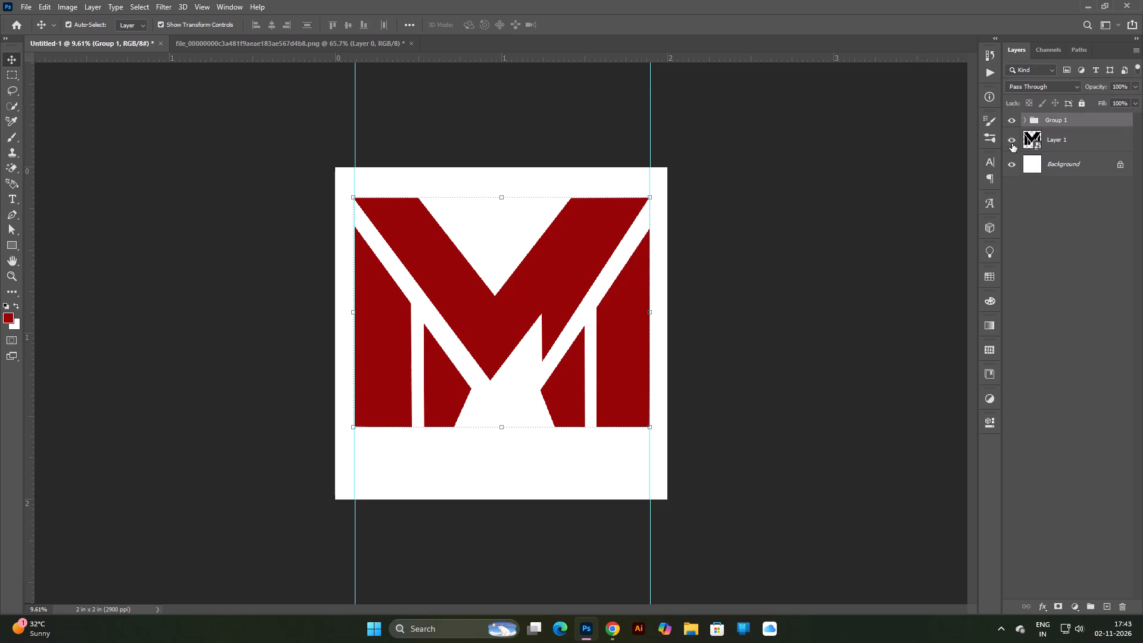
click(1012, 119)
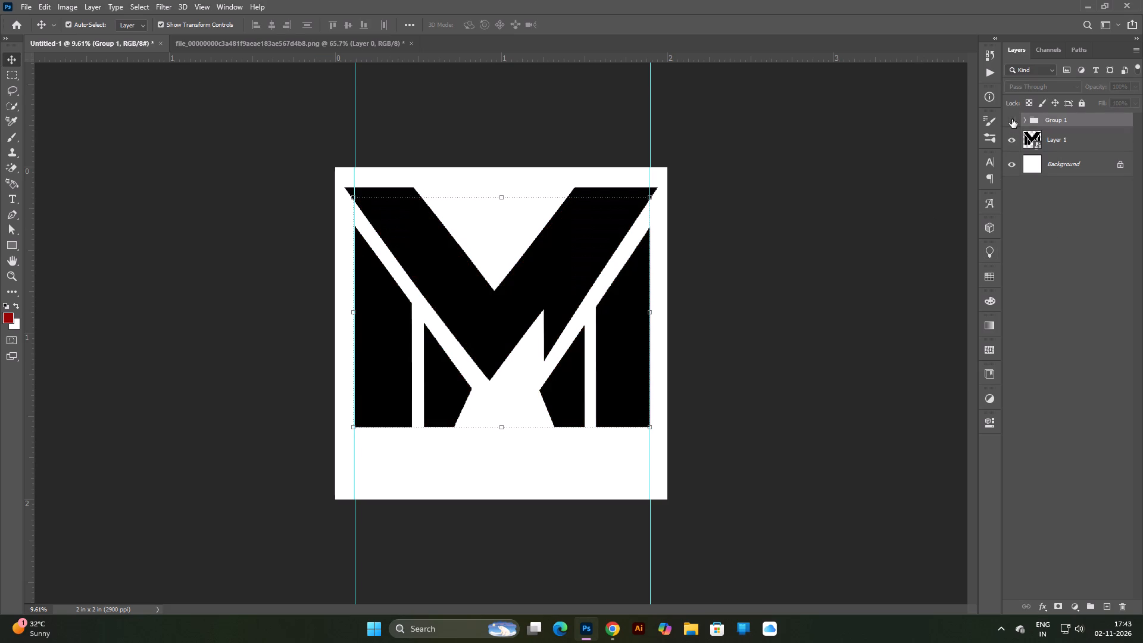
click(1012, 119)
Undo the grouping and layer visibility changes, back through the proportional scaling of the V shape.
key(ctrl+z)
key(ctrl+z)
key(ctrl+z)
key(ctrl+z)
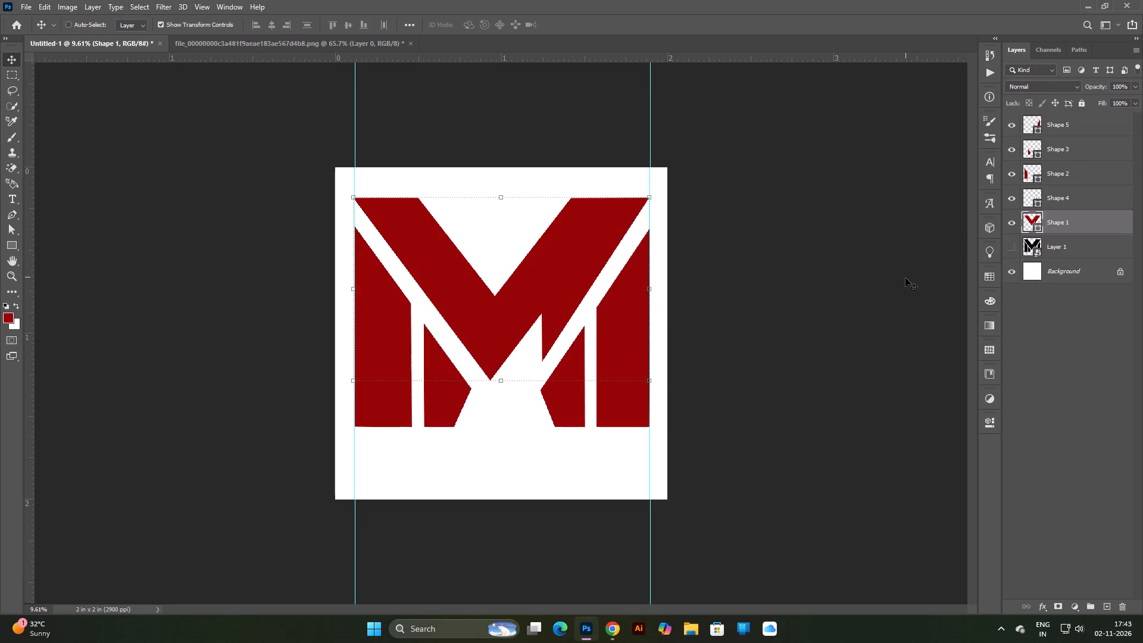
key(ctrl+z)
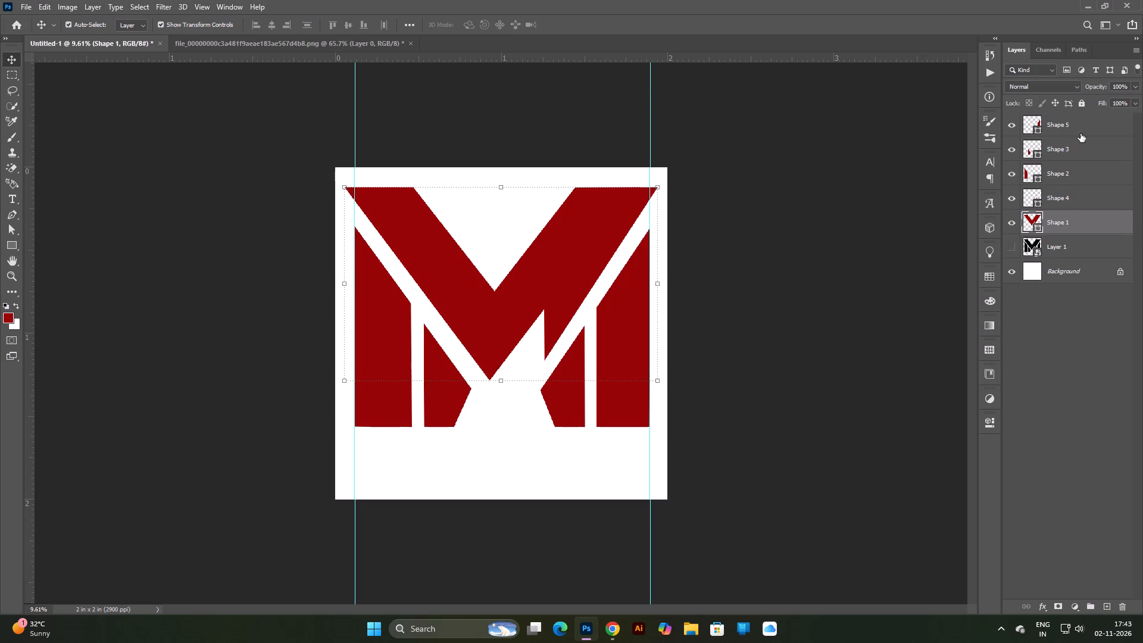
Select all five shape layers, from Shape 1 up to Shape 5, and group them.
shift+click(1081, 131)
key(ctrl+g)
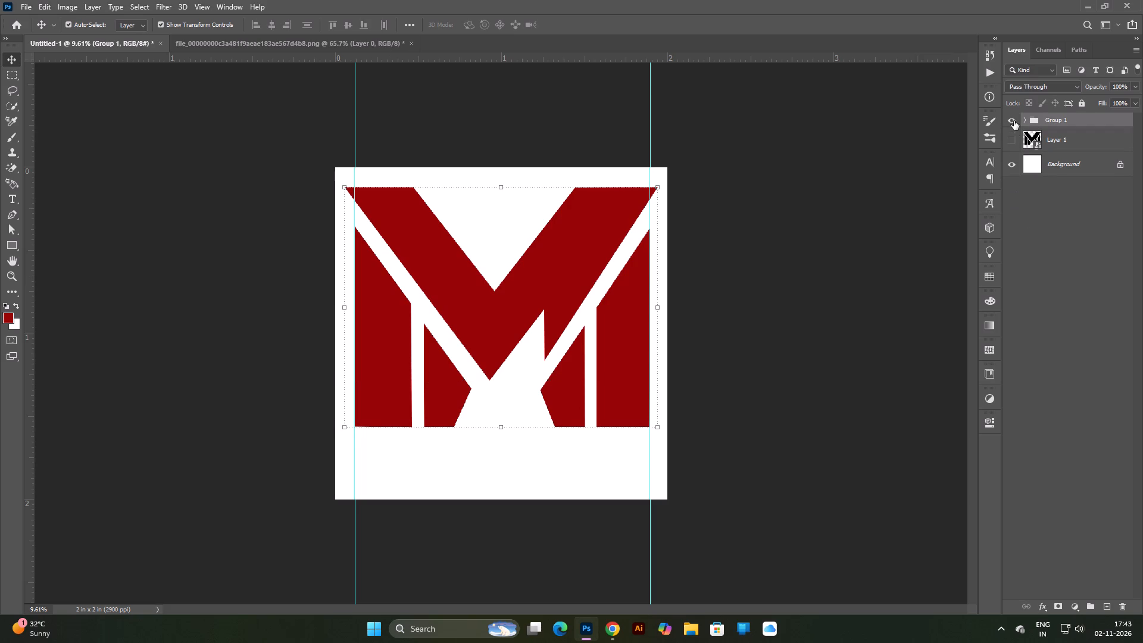
Hide the shape group and show Layer 1 with the original black logo, leaving no layer selected.
click(1014, 121)
click(1012, 139)
click(778, 294)
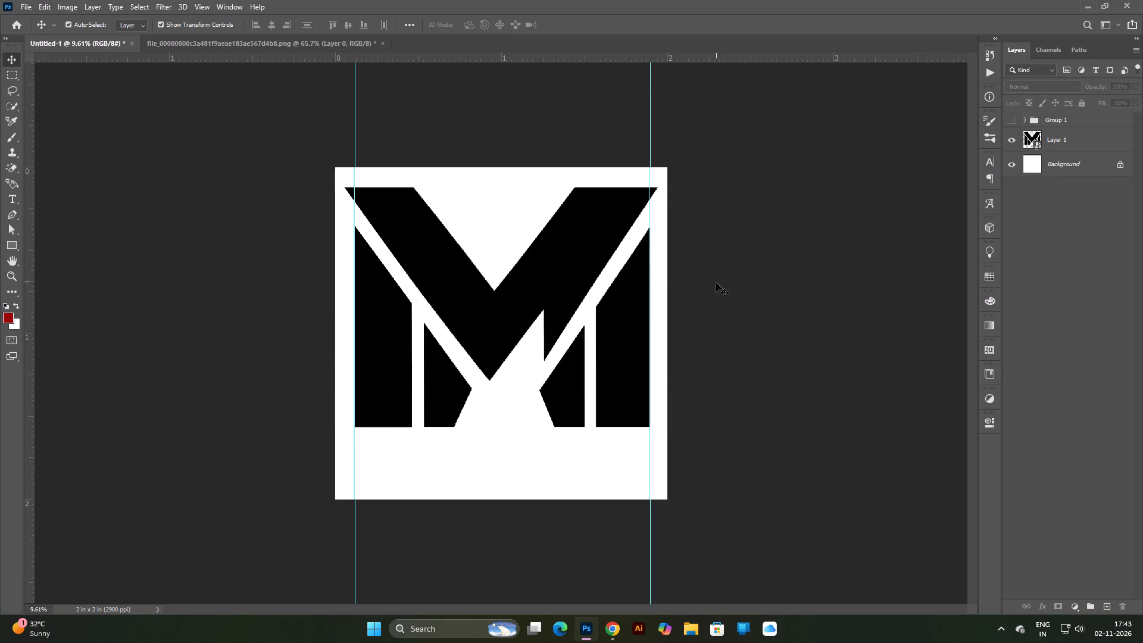
Remove both vertical guides from the canvas.
drag(649, 224, 844, 224)
drag(844, 224, 1100, 223)
drag(353, 273, 0, 340)
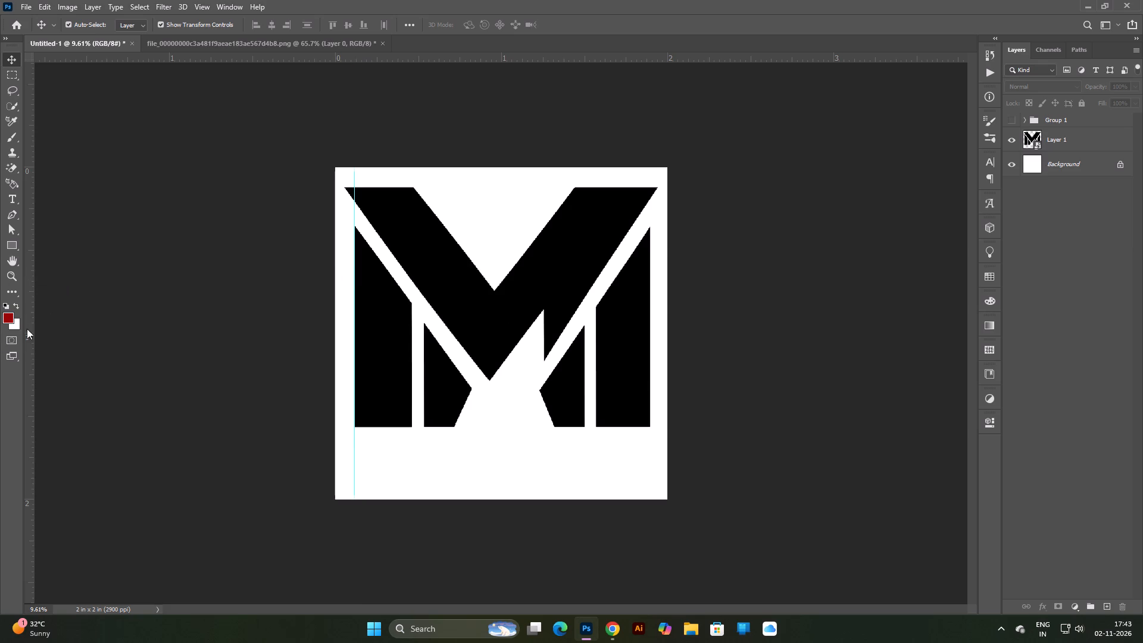
click(863, 332)
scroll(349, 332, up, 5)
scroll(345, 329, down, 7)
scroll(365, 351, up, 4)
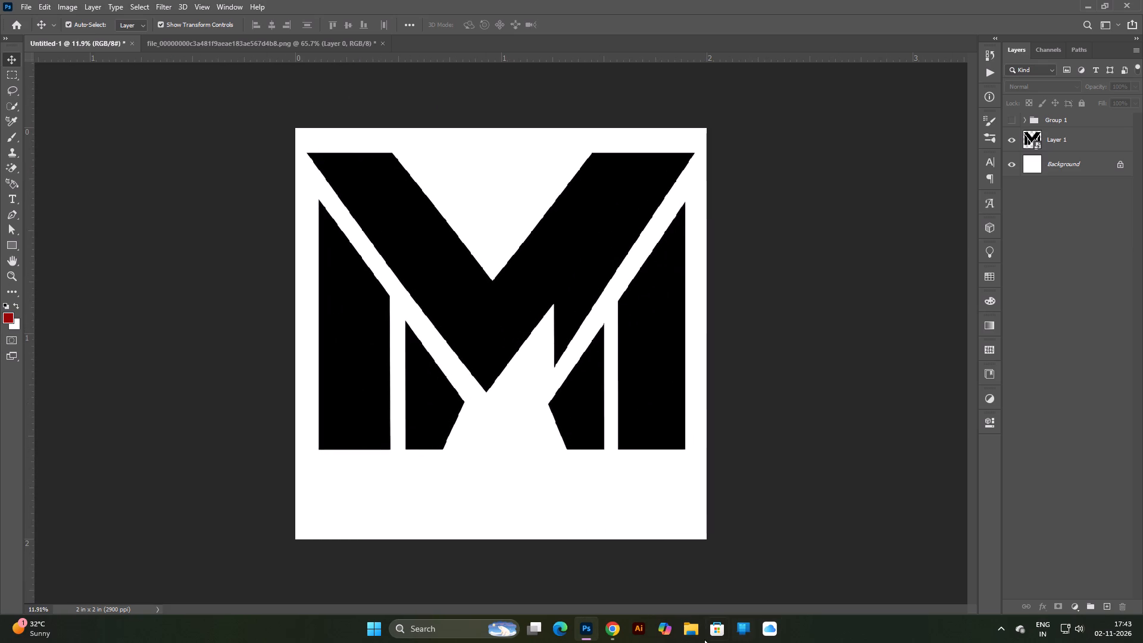
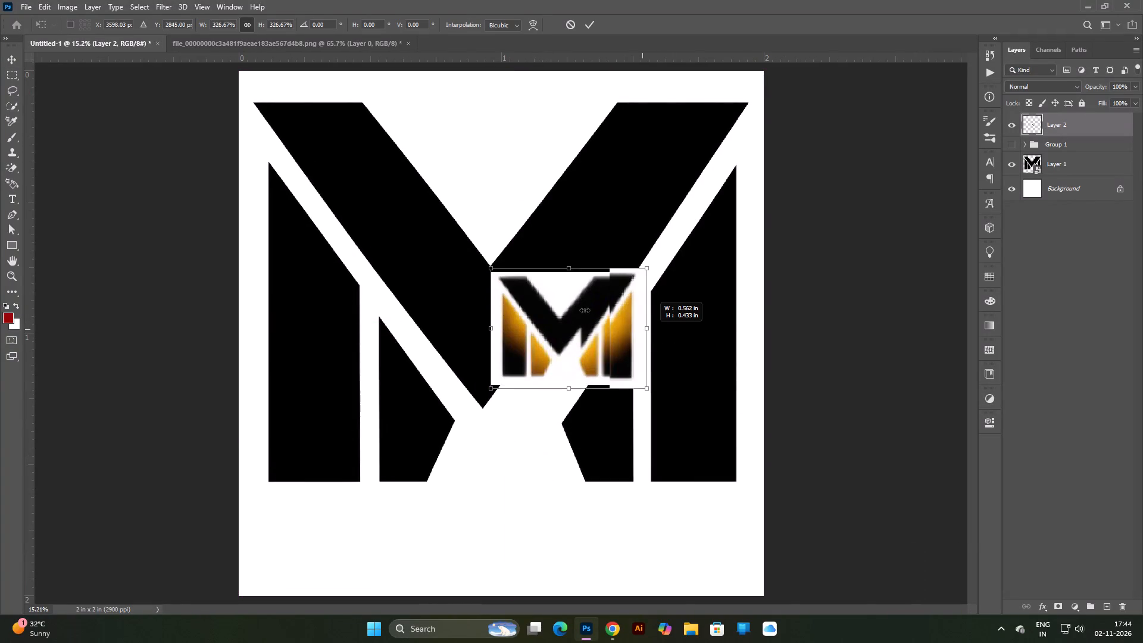
Scale the small gold-and-black reference logo on Layer 2 proportionally to about 434.73% and move it over the middle of the large M.
drag(585, 310, 548, 311)
key(ctrl+z)
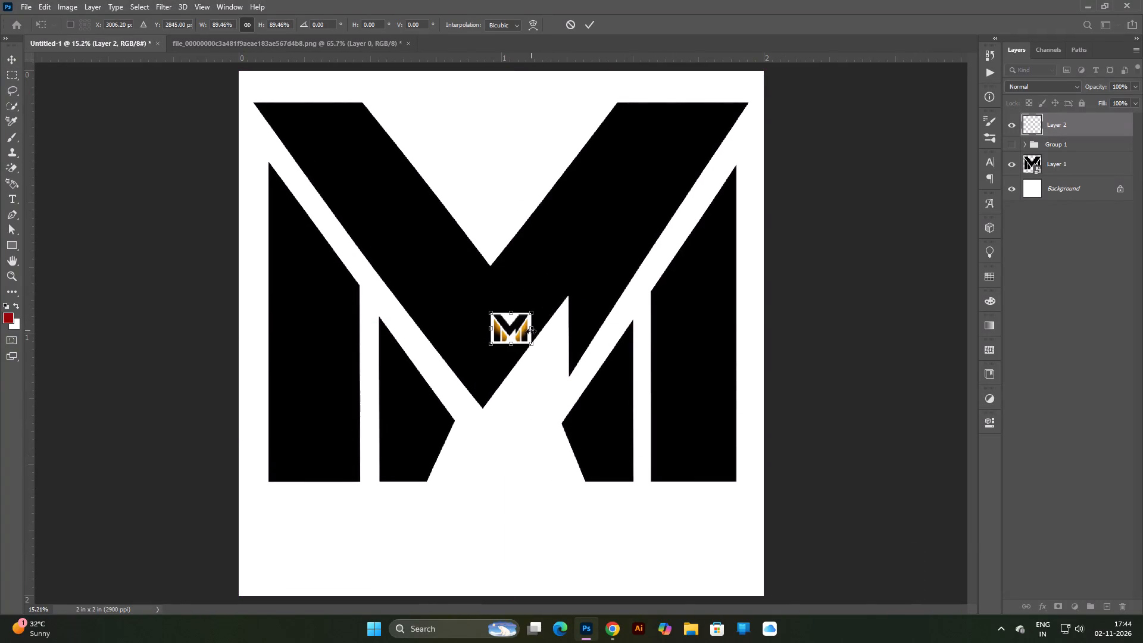
drag(532, 330, 688, 355)
drag(582, 332, 469, 329)
key(Return)
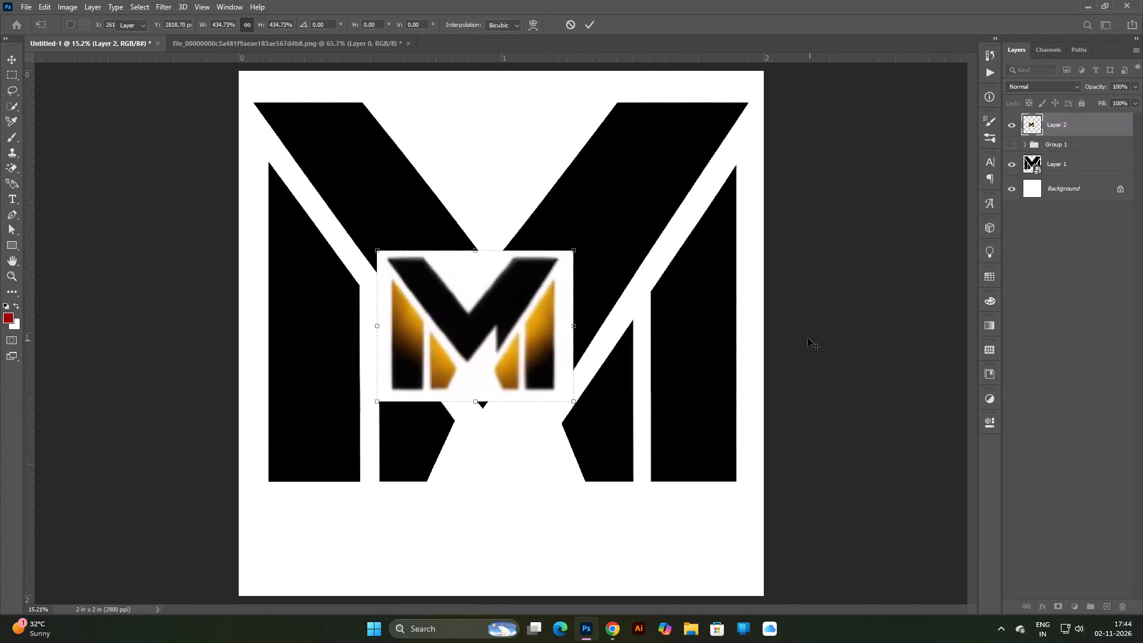
Add a new empty layer directly above Layer 1 for painting with the Brush tool.
click(1073, 156)
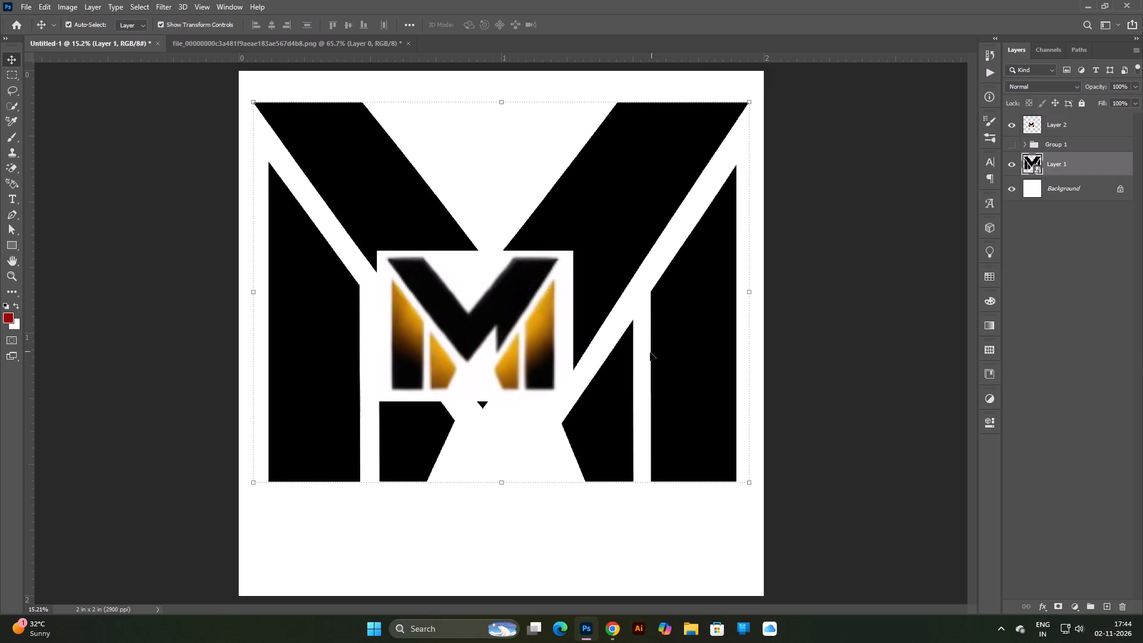
click(14, 136)
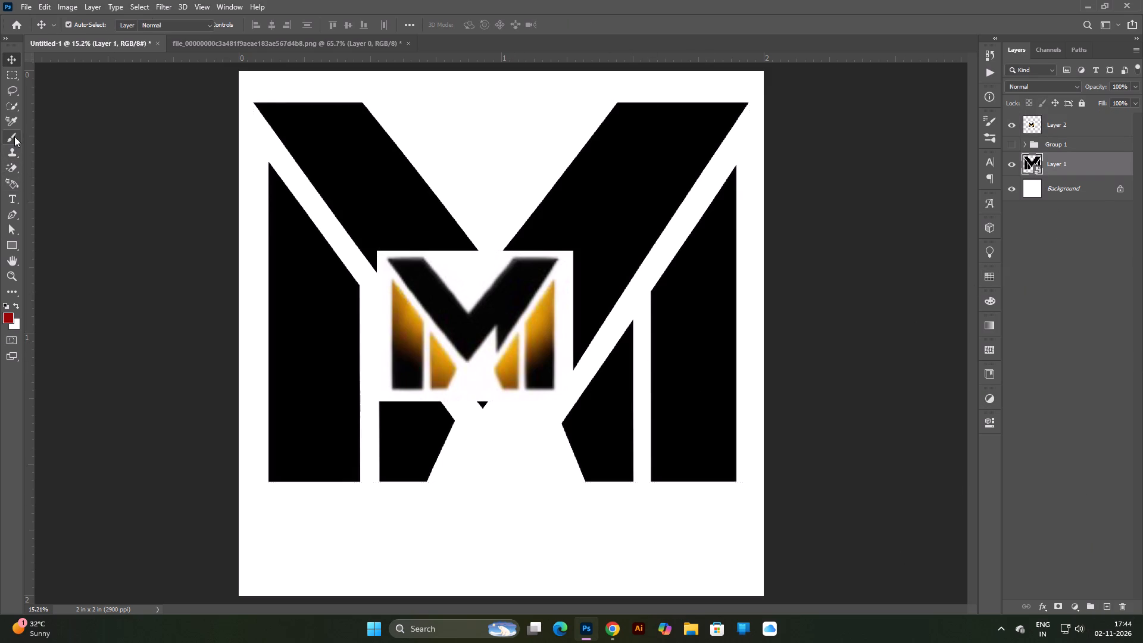
click(1104, 608)
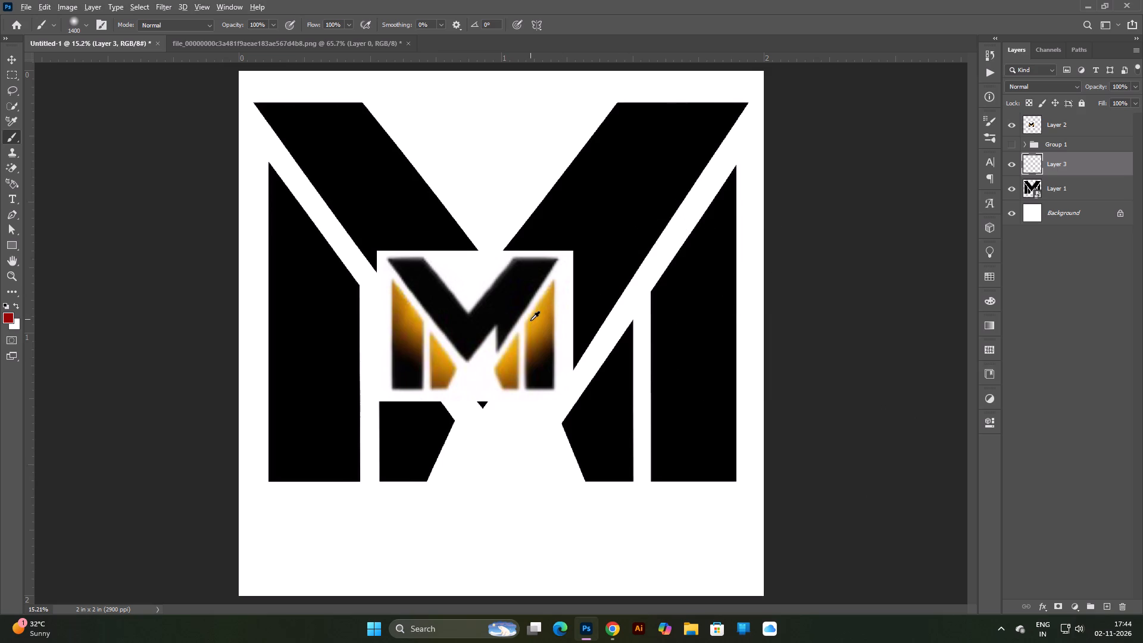
Sample golden yellow #d6aa26 from the reference logo's right outer piece as the foreground colour and open the foreground Color Picker.
alt+click(530, 320)
click(10, 319)
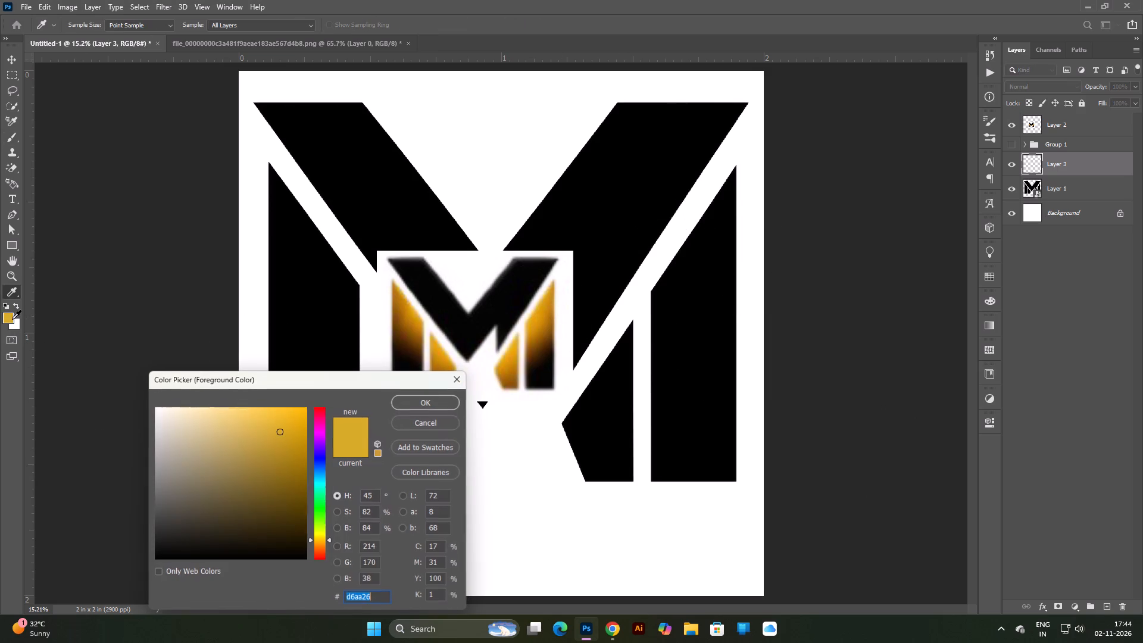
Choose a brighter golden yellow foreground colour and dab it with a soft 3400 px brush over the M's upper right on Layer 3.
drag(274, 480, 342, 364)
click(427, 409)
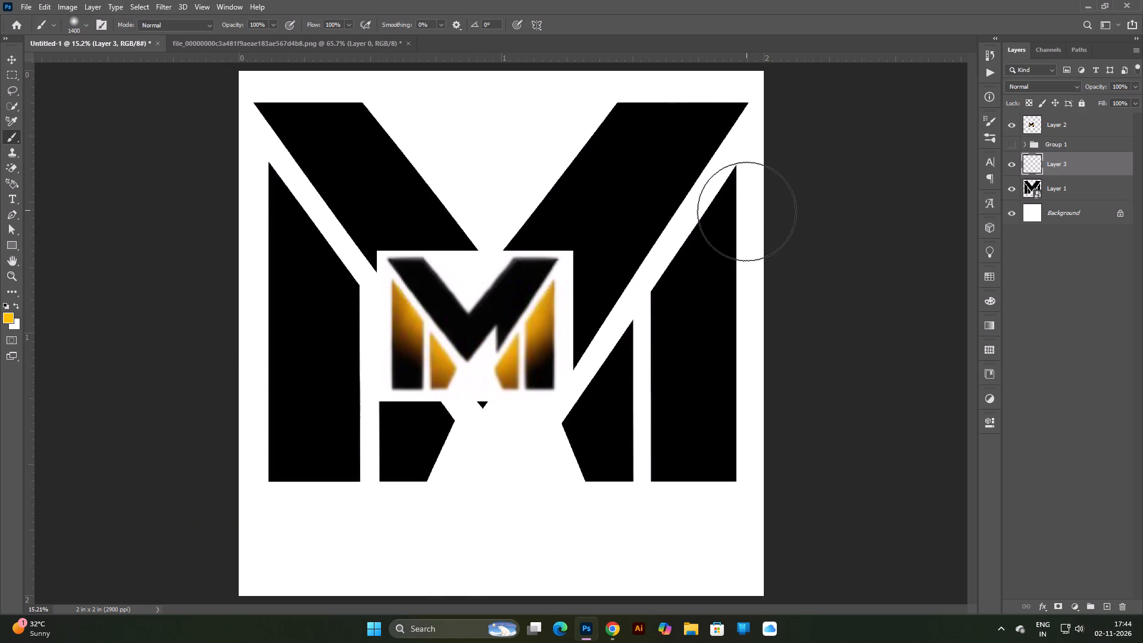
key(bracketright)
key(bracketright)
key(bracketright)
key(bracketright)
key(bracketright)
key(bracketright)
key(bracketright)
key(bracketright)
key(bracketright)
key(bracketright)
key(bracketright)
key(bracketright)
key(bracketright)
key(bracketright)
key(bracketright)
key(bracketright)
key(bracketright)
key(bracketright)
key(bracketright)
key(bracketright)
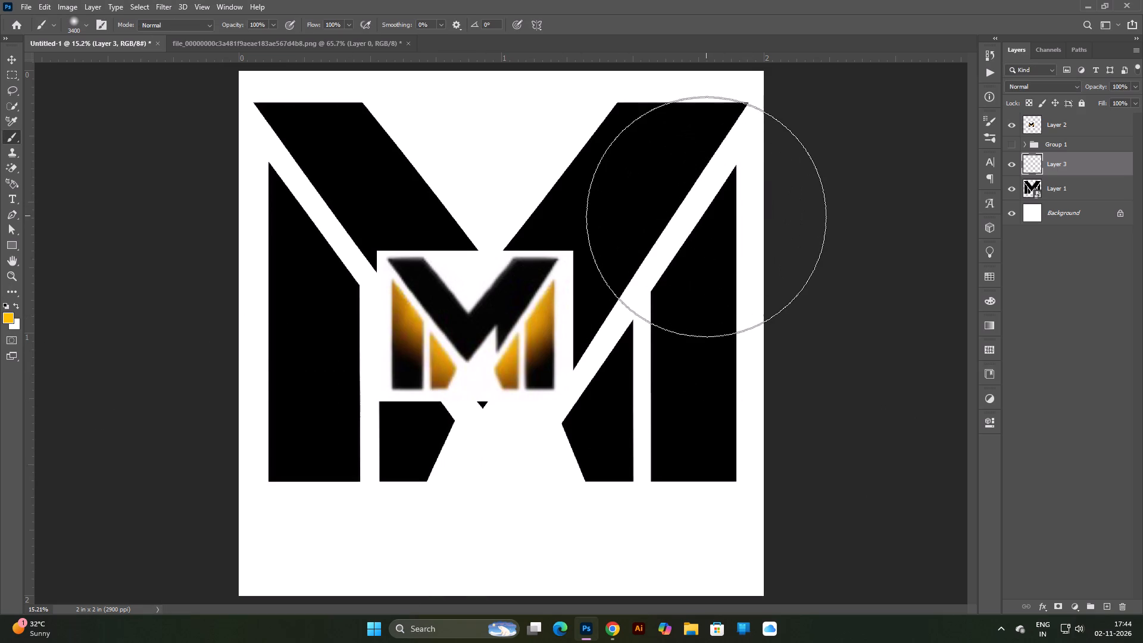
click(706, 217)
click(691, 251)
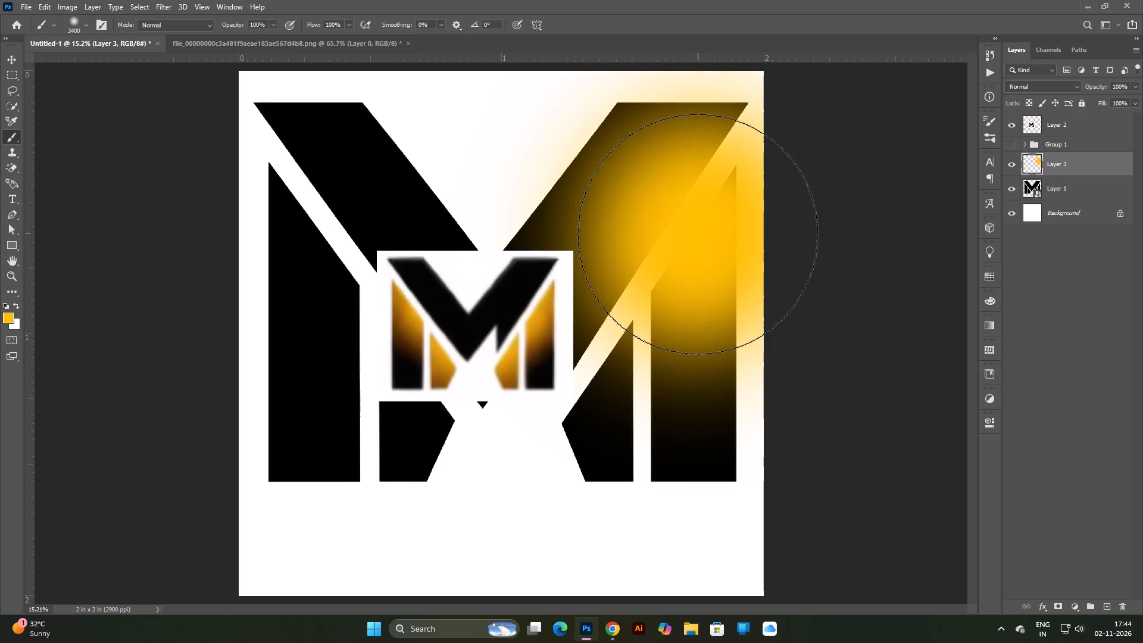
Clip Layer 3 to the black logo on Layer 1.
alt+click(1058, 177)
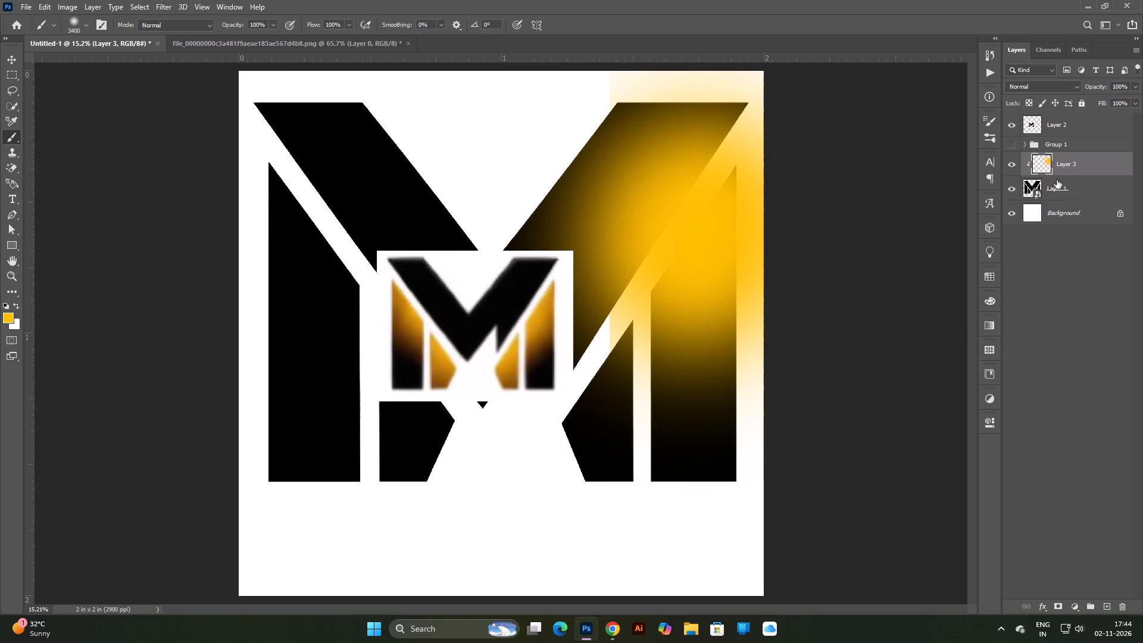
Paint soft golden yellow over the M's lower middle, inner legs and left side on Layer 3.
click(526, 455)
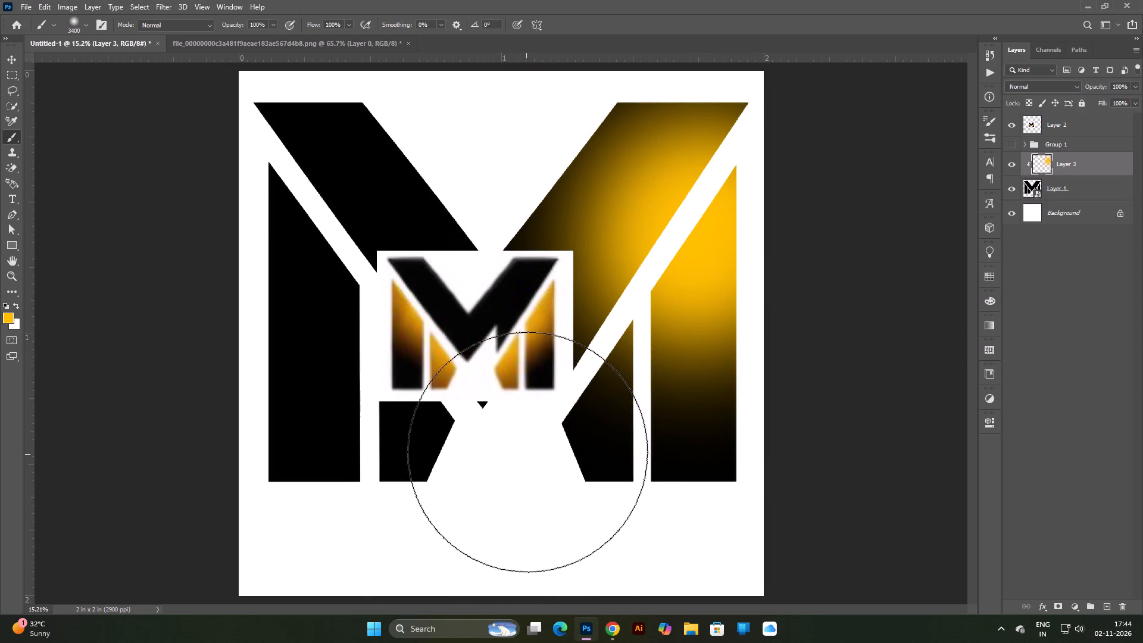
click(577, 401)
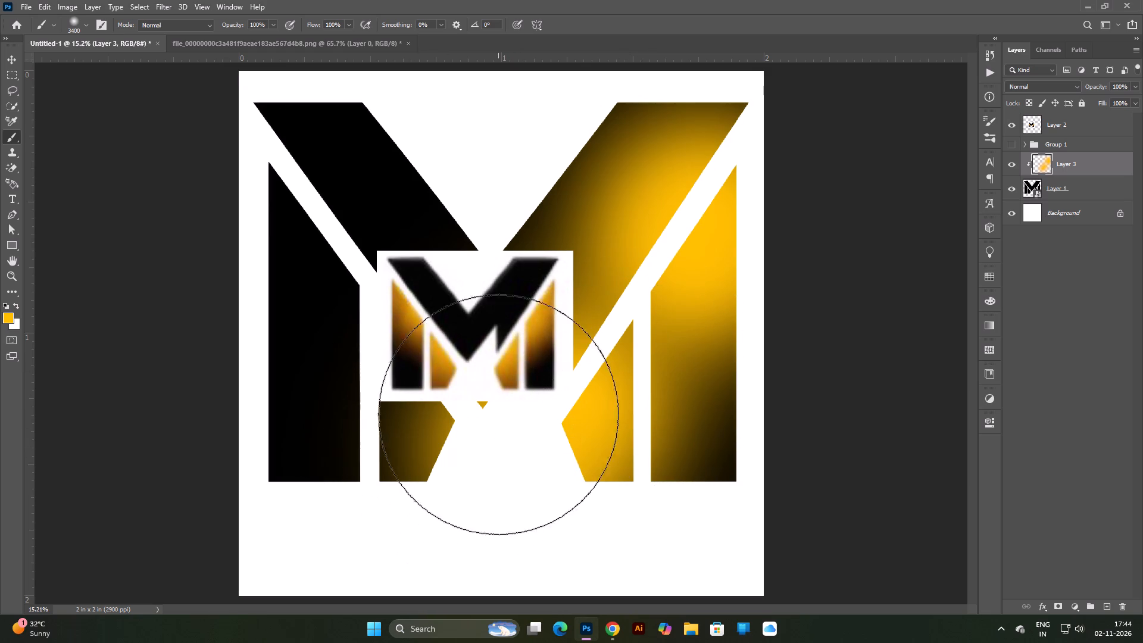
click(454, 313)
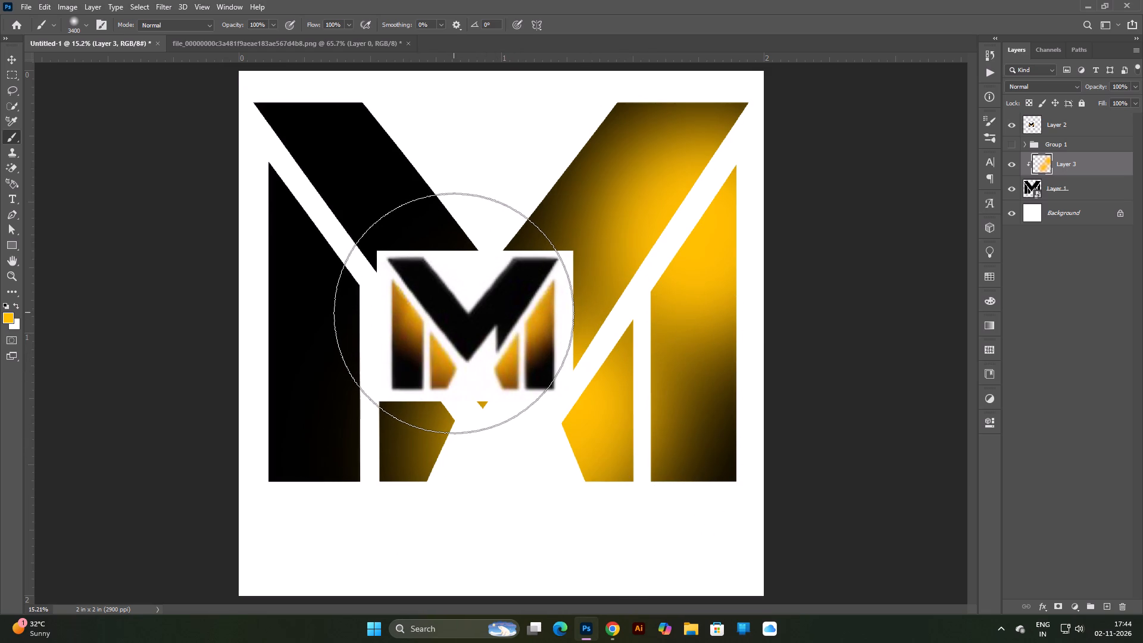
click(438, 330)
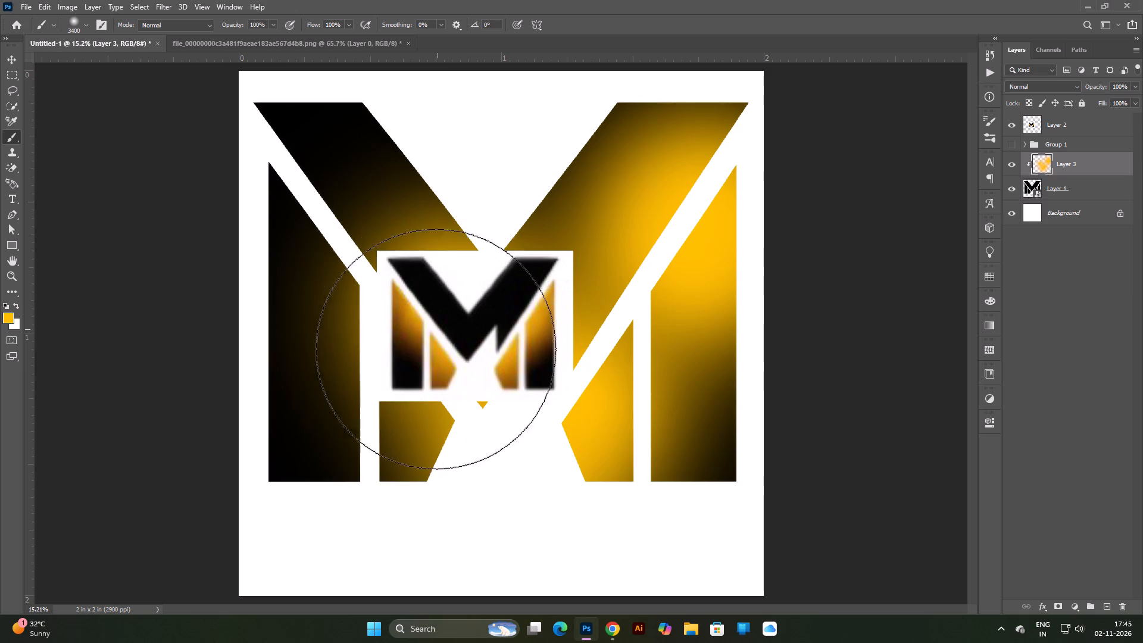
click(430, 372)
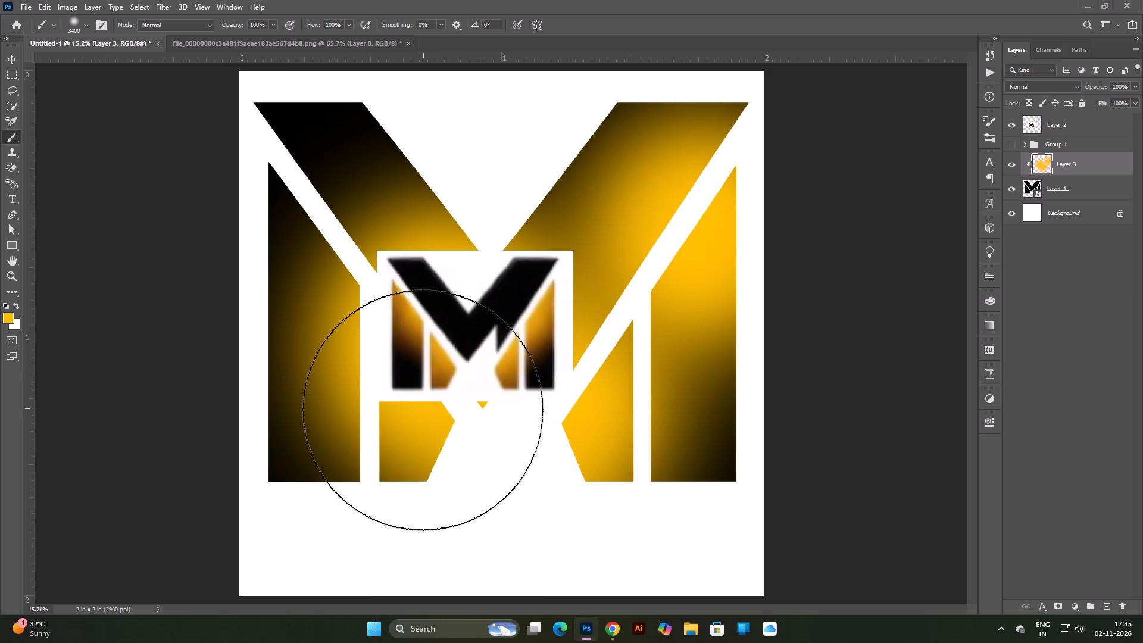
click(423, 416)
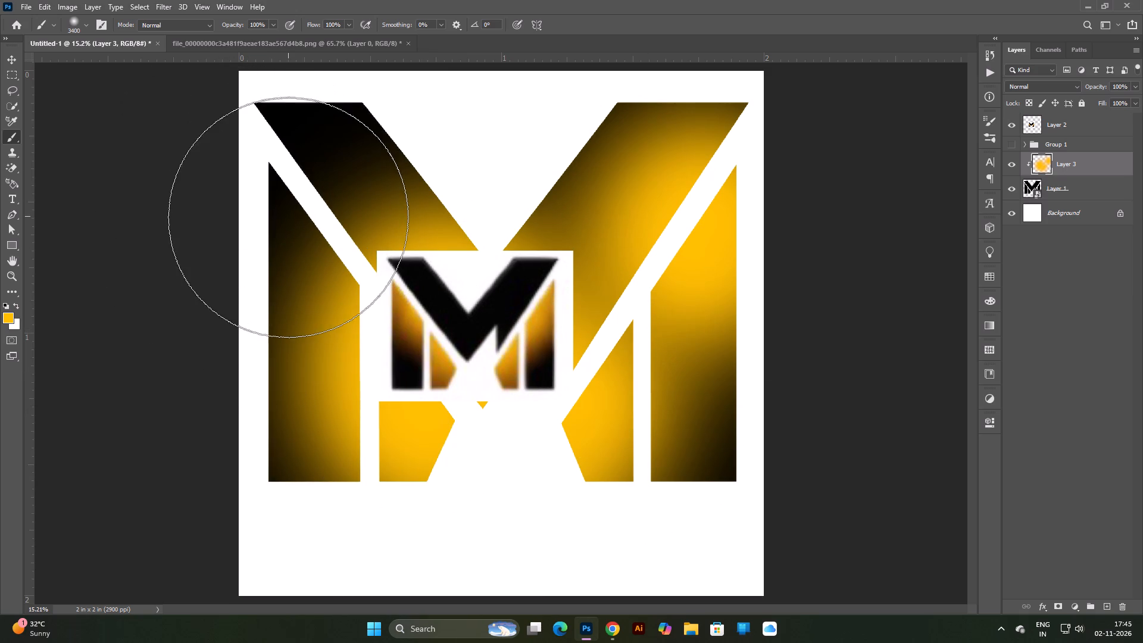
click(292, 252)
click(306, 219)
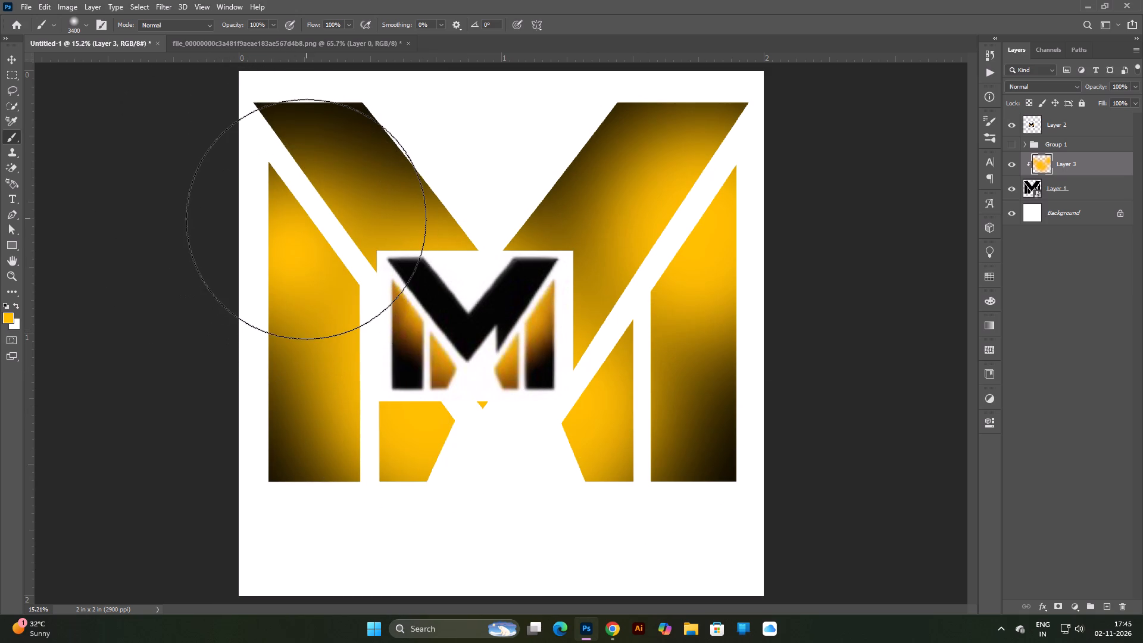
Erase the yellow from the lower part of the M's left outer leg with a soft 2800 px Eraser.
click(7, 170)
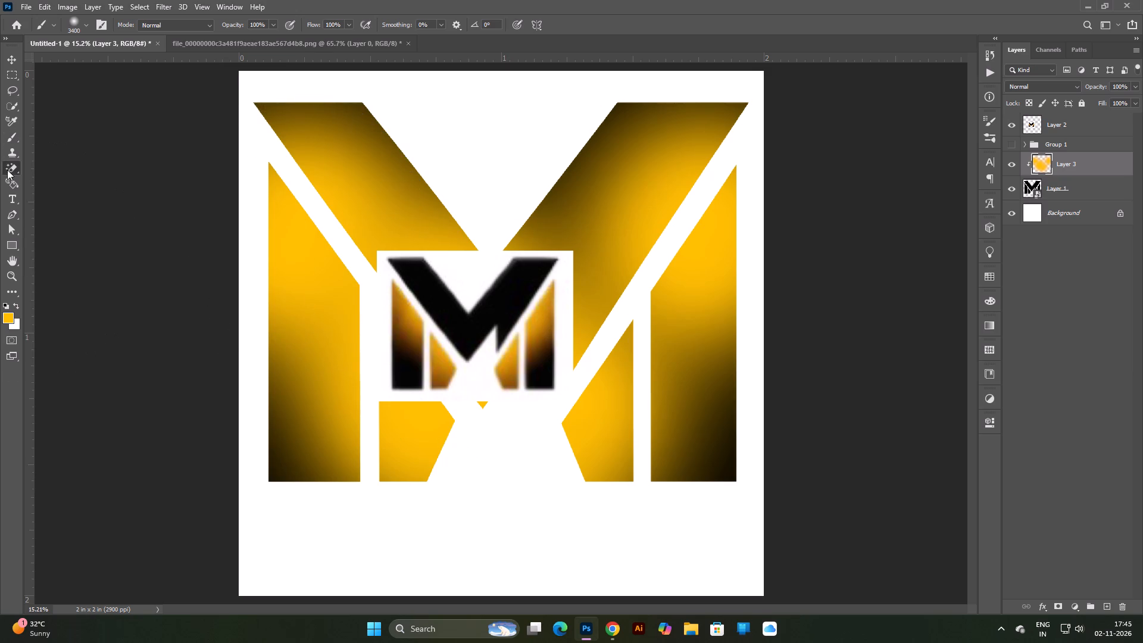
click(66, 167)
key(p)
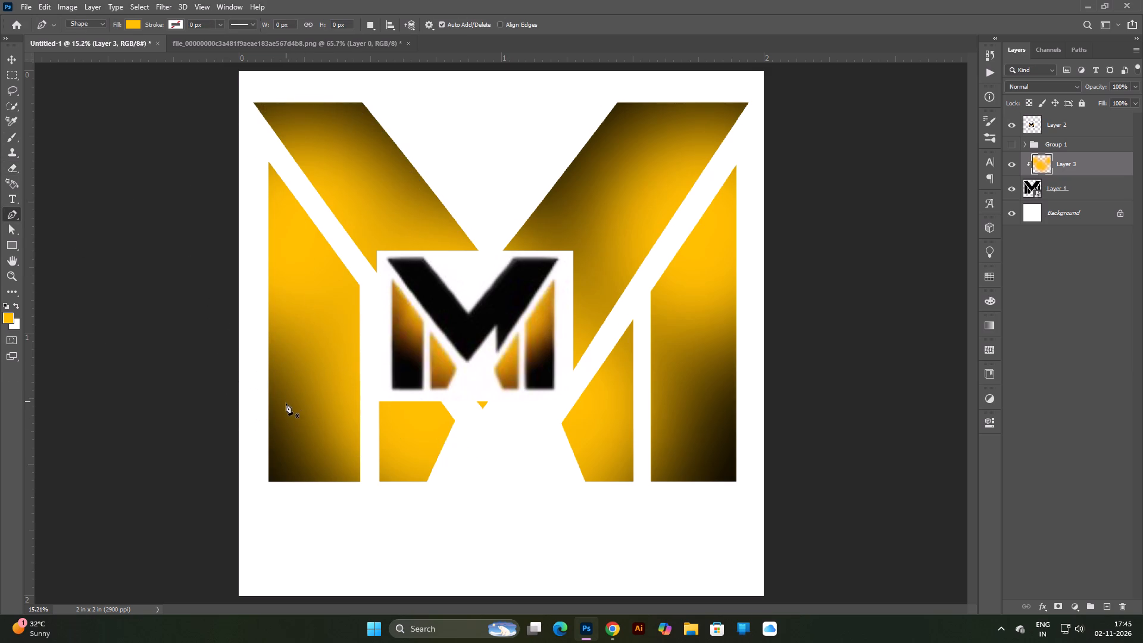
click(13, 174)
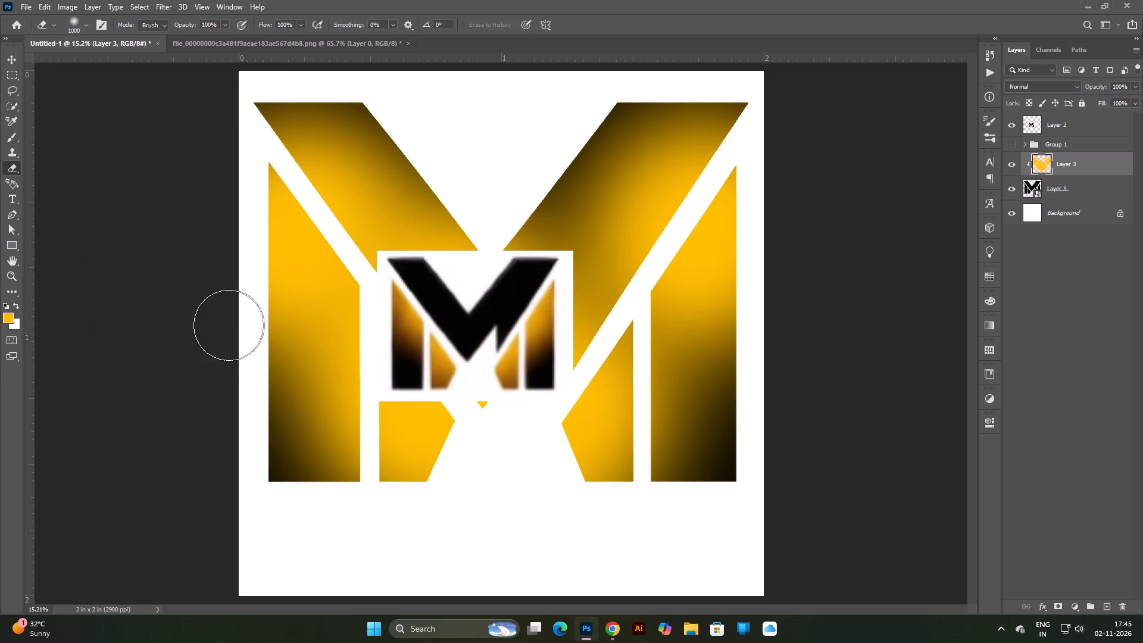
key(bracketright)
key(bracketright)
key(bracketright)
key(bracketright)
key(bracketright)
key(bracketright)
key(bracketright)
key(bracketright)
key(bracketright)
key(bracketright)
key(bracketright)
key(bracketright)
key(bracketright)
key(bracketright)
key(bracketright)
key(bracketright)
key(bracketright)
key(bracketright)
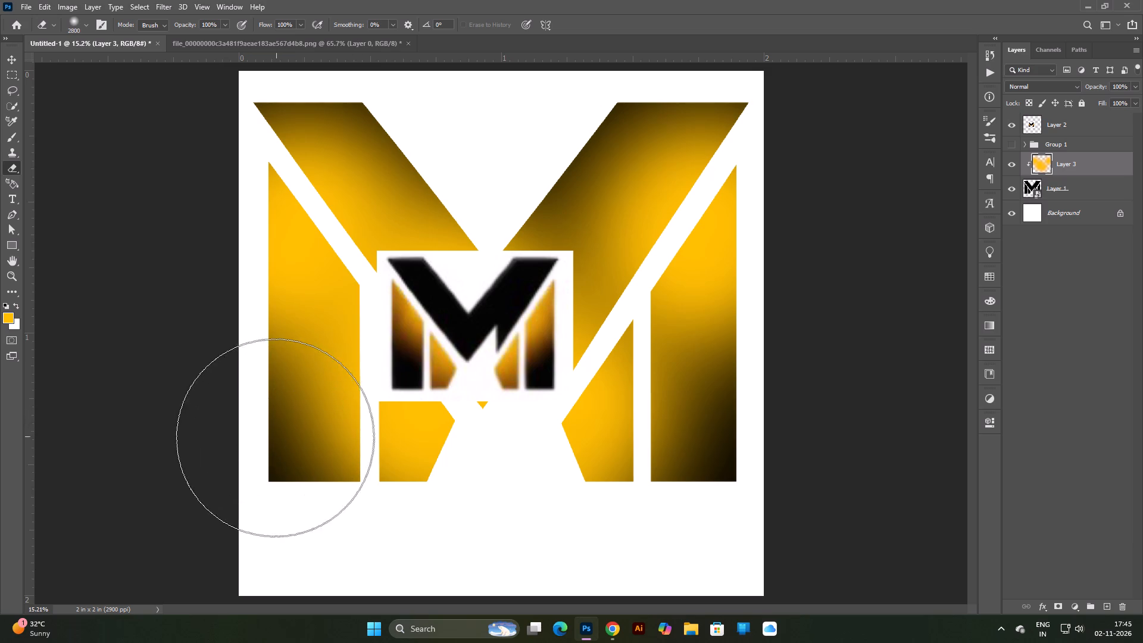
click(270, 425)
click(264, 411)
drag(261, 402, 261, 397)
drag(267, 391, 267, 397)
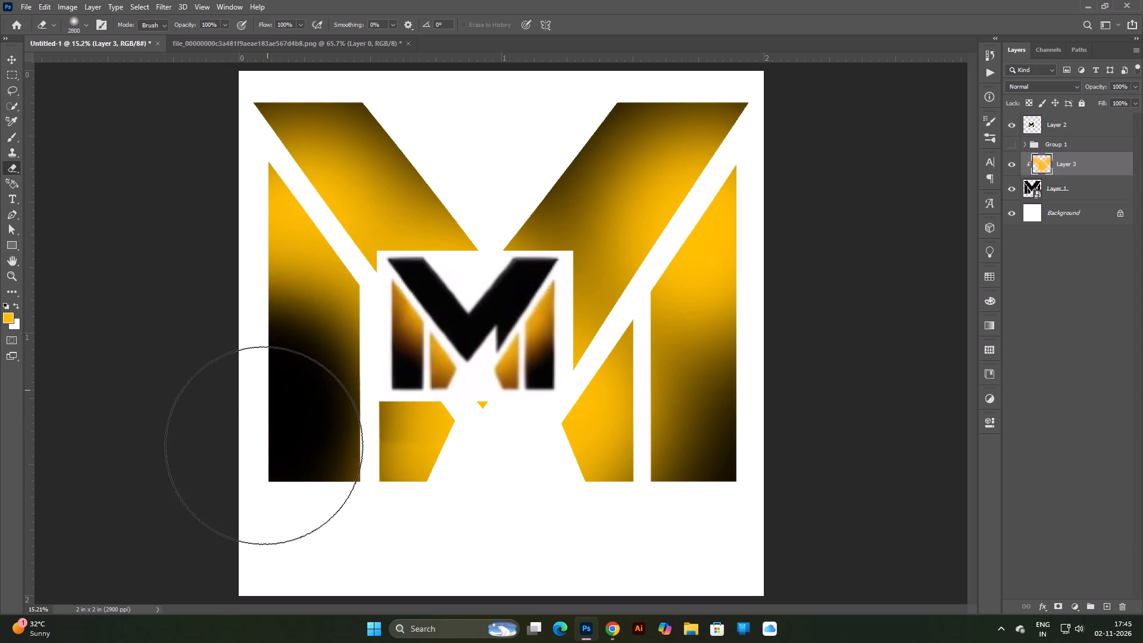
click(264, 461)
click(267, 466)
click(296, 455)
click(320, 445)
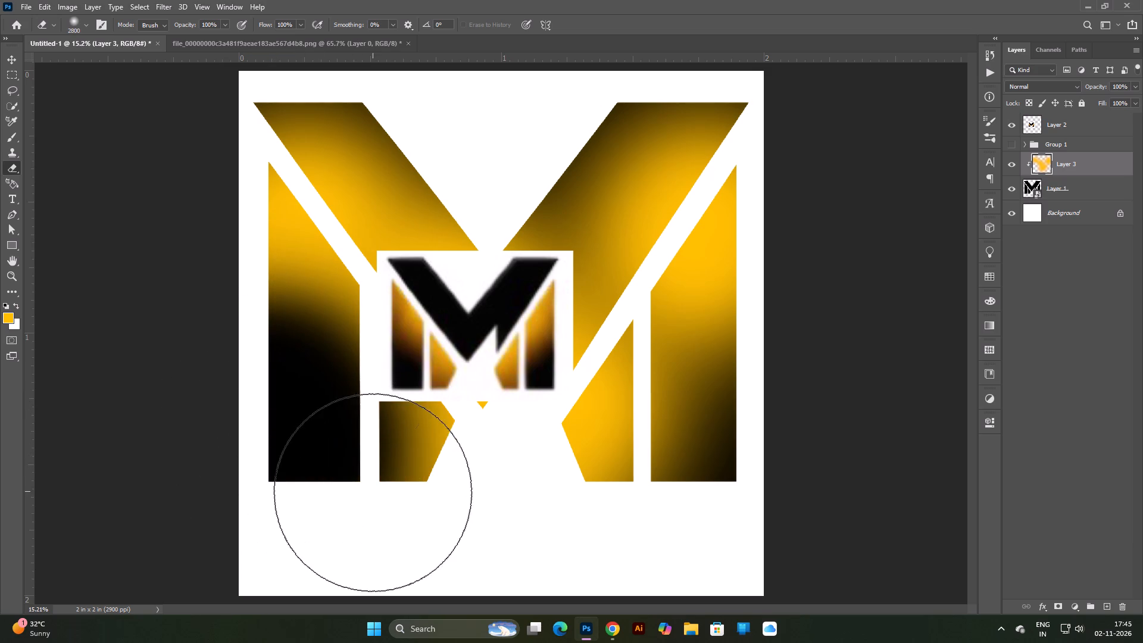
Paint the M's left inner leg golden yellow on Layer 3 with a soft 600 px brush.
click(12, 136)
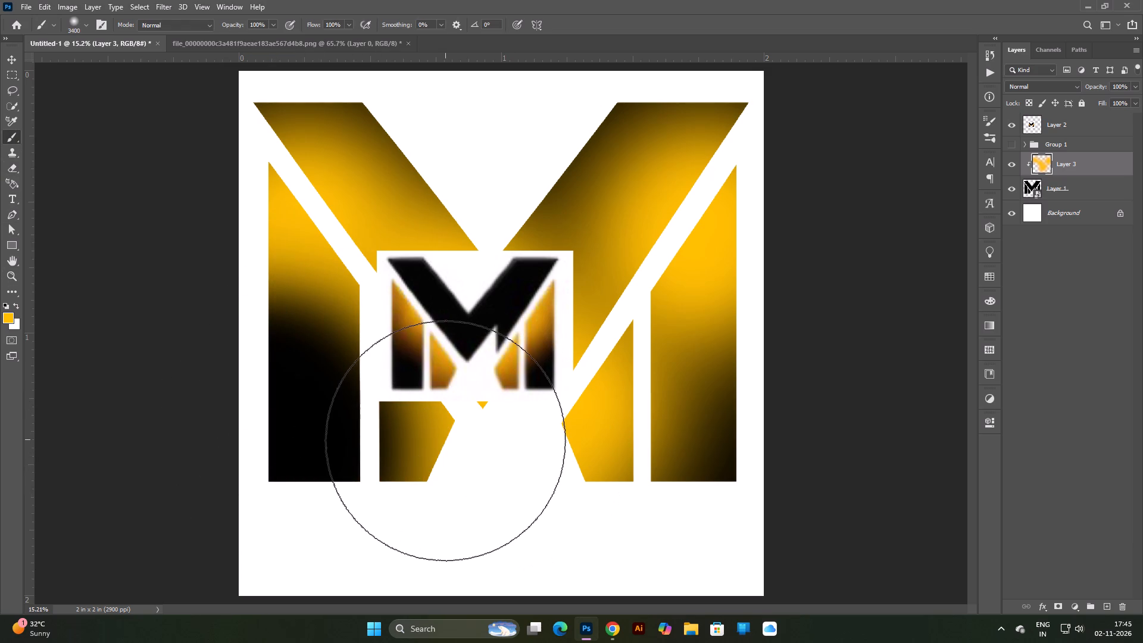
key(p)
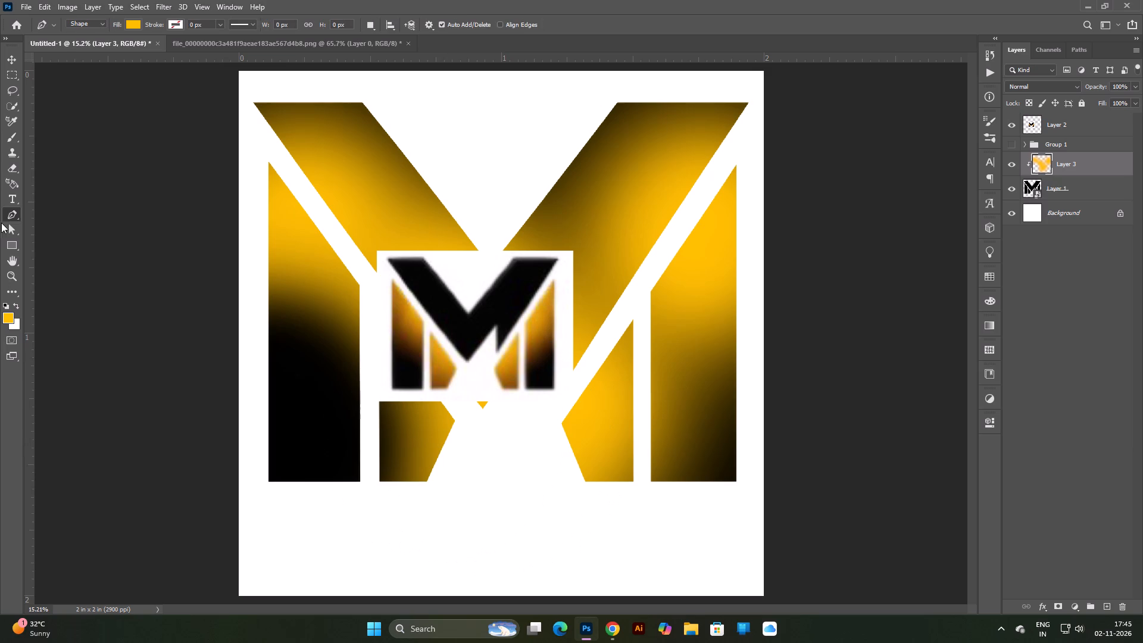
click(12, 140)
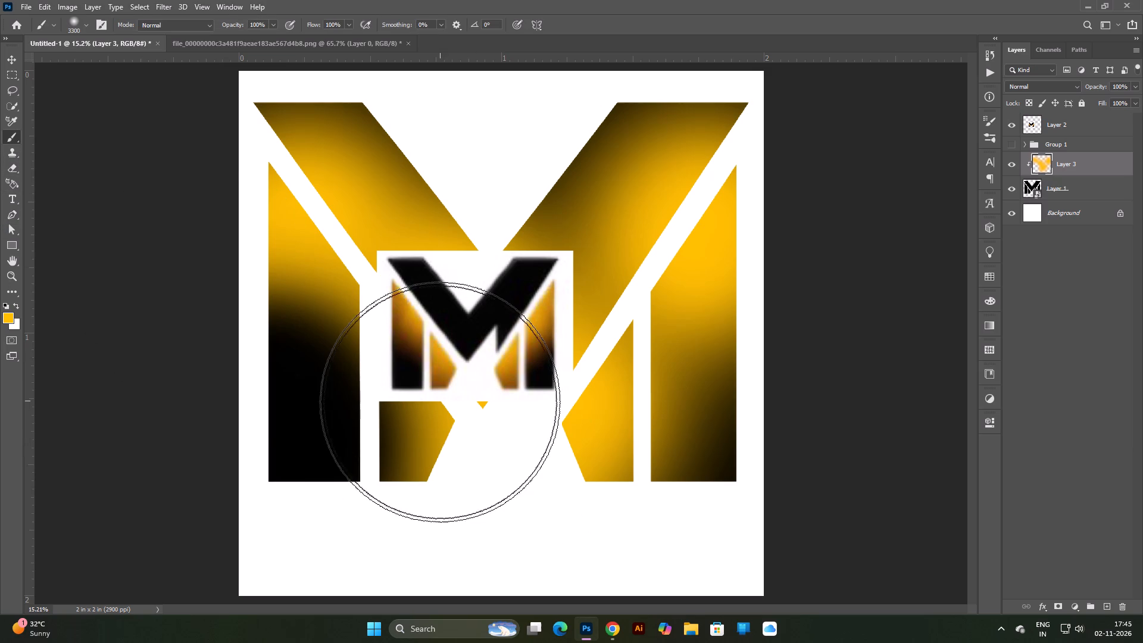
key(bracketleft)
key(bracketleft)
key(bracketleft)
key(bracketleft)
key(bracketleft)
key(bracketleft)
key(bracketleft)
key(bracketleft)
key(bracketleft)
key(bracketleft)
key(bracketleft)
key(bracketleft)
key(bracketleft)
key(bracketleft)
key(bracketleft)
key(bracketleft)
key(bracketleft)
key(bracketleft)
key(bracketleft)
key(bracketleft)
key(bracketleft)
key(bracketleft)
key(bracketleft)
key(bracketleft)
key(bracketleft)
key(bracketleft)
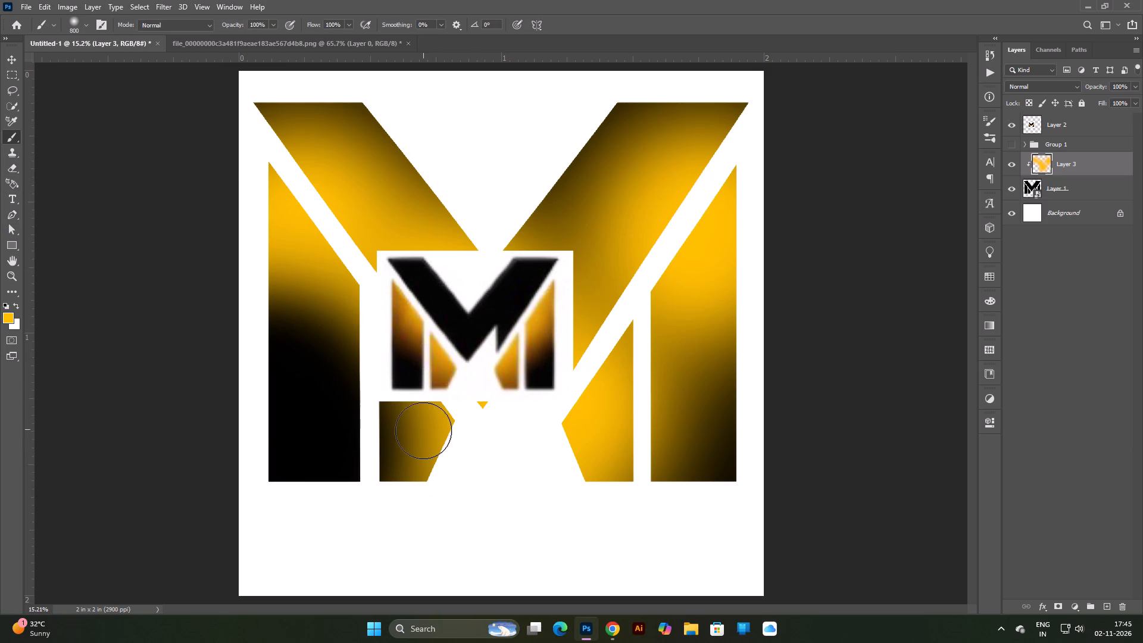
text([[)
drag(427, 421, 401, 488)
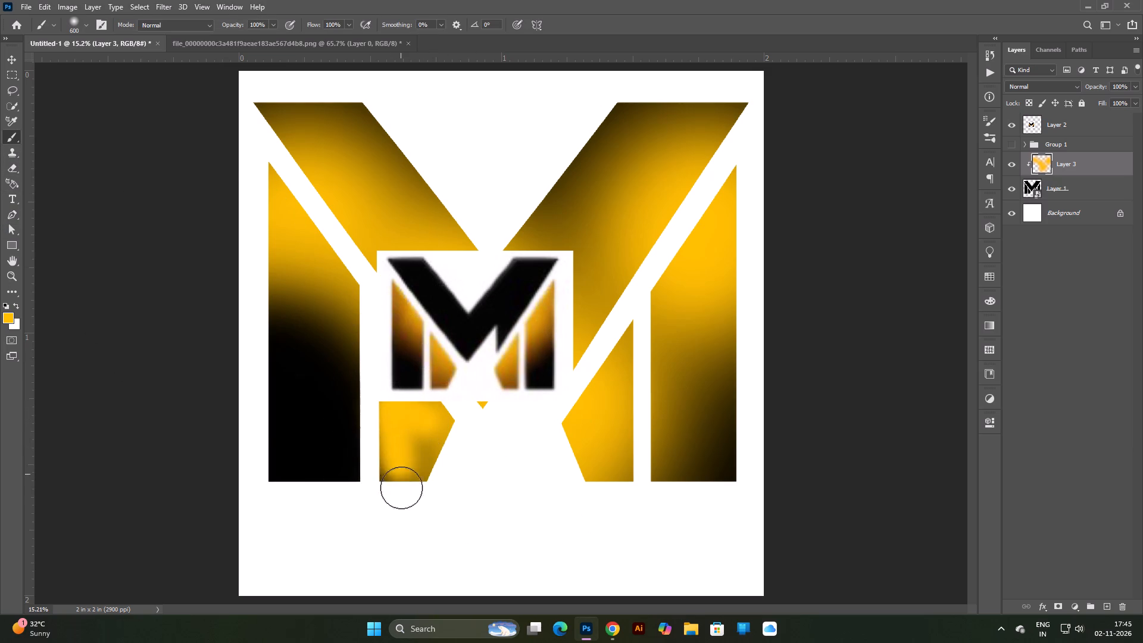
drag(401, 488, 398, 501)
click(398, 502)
Compare the logo with and without Layer 3's paint, and hide Layer 2, the small reference logo.
scroll(465, 440, down, 3)
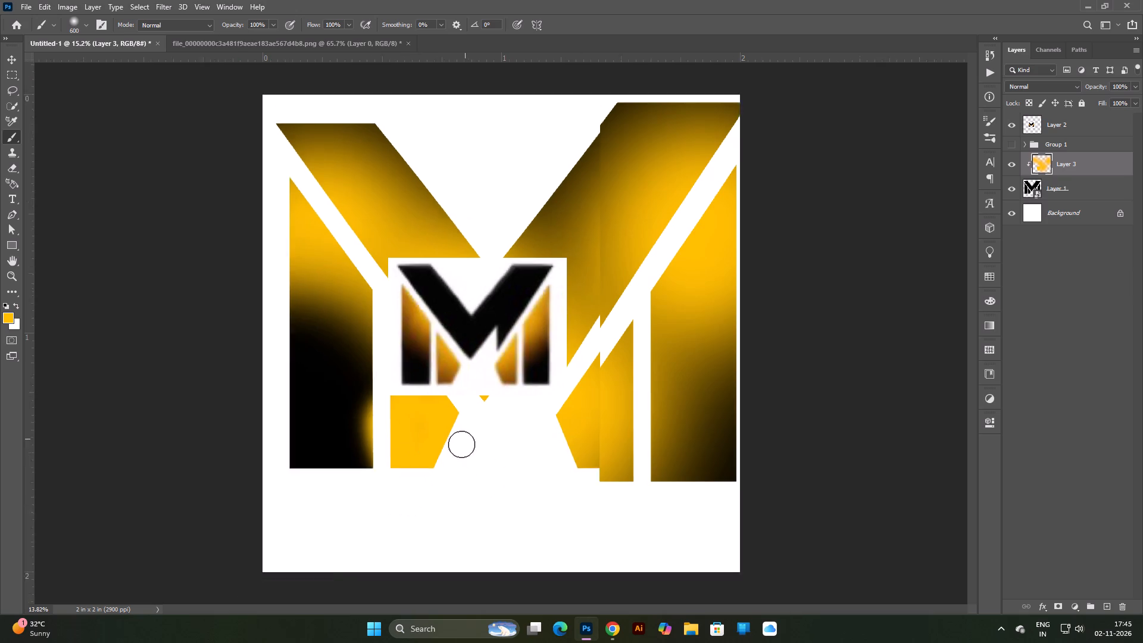
scroll(461, 444, down, 2)
scroll(430, 483, up, 3)
click(10, 62)
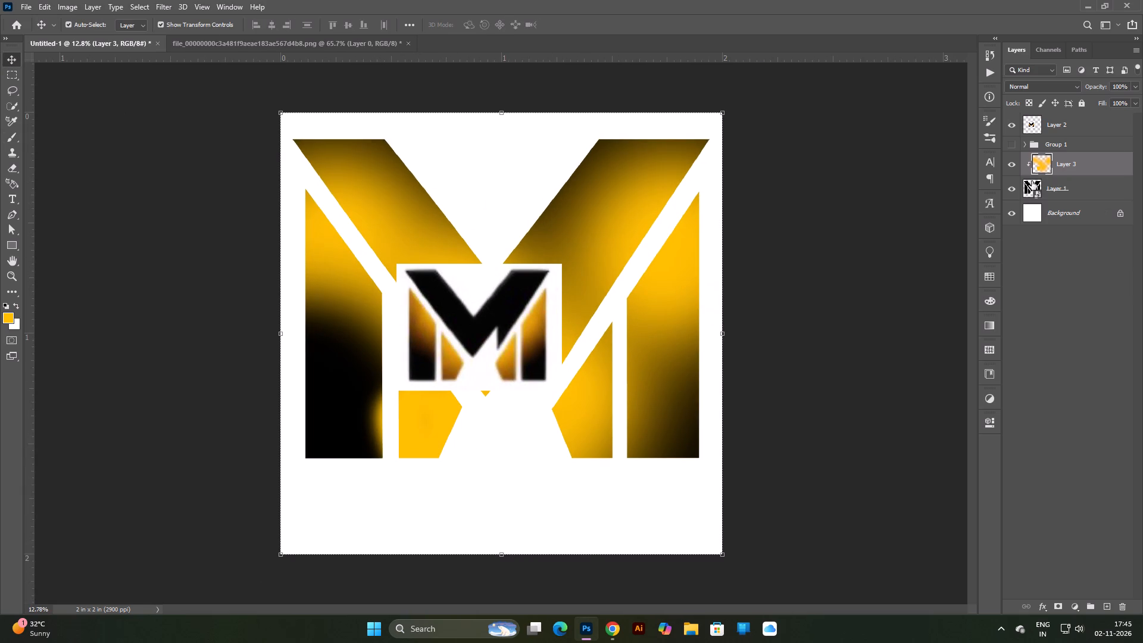
click(1013, 160)
click(1013, 160)
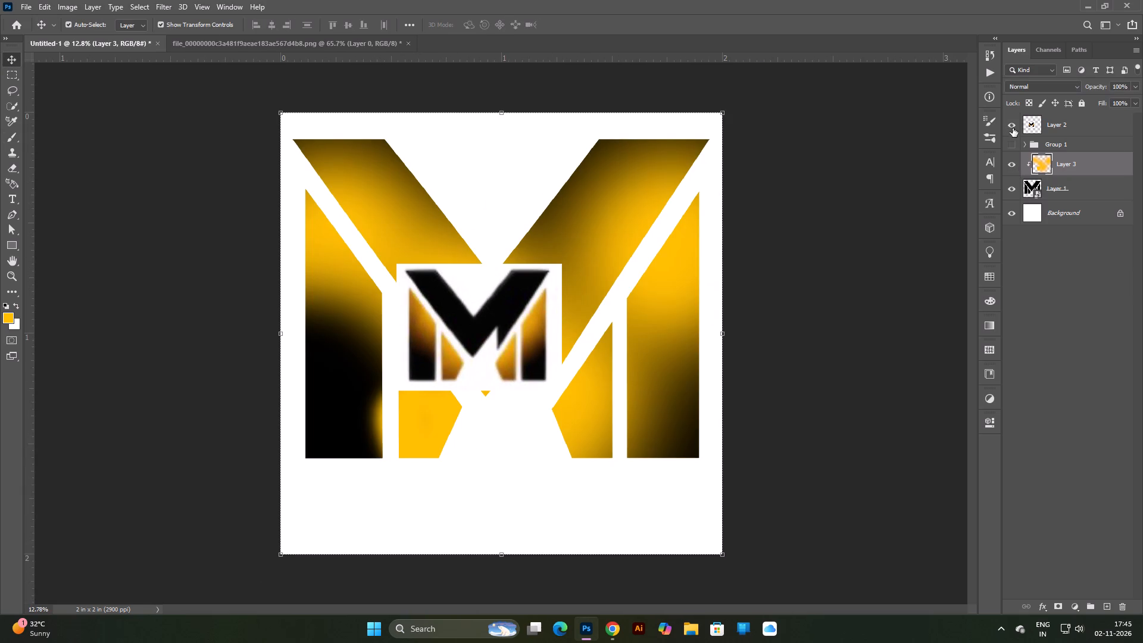
click(1013, 127)
scroll(469, 329, down, 5)
scroll(468, 329, up, 4)
scroll(468, 329, down, 4)
scroll(468, 329, up, 3)
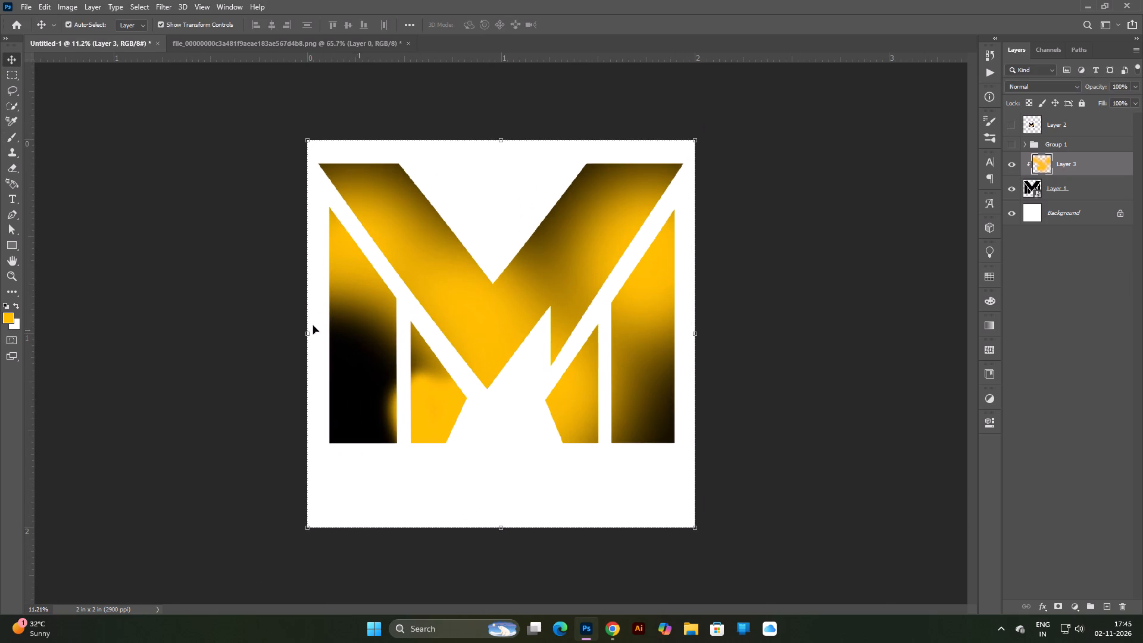
scroll(343, 344, down, 4)
scroll(501, 374, up, 1)
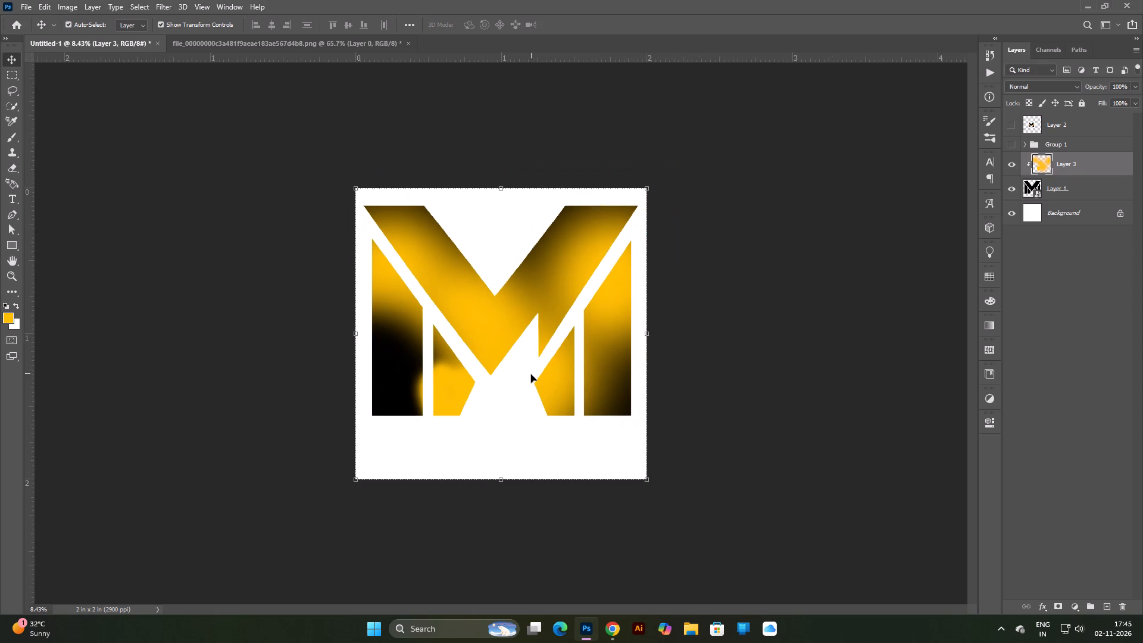
click(747, 358)
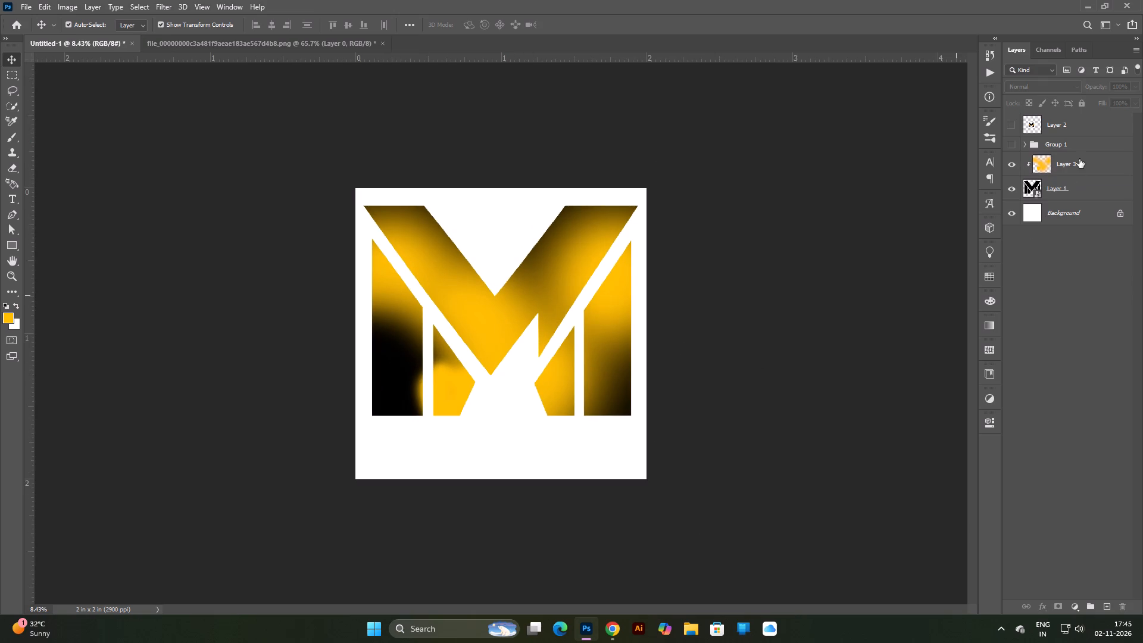
Delete Layer 3 with the golden yellow paint.
click(1076, 175)
key(Delete)
click(786, 341)
scroll(654, 331, down, 4)
scroll(622, 335, up, 4)
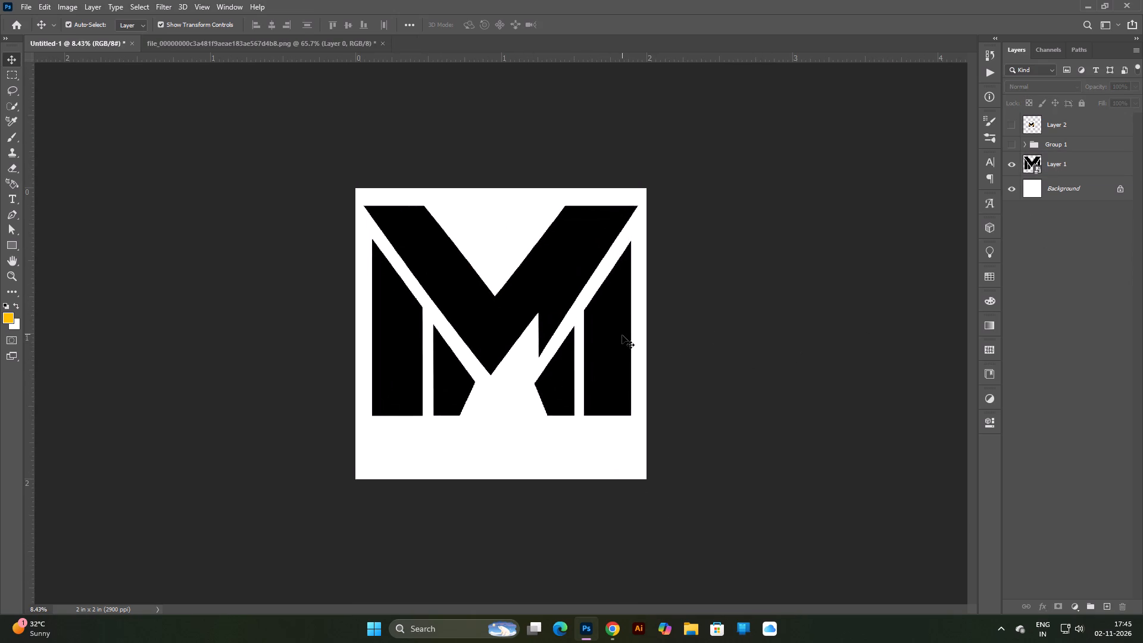
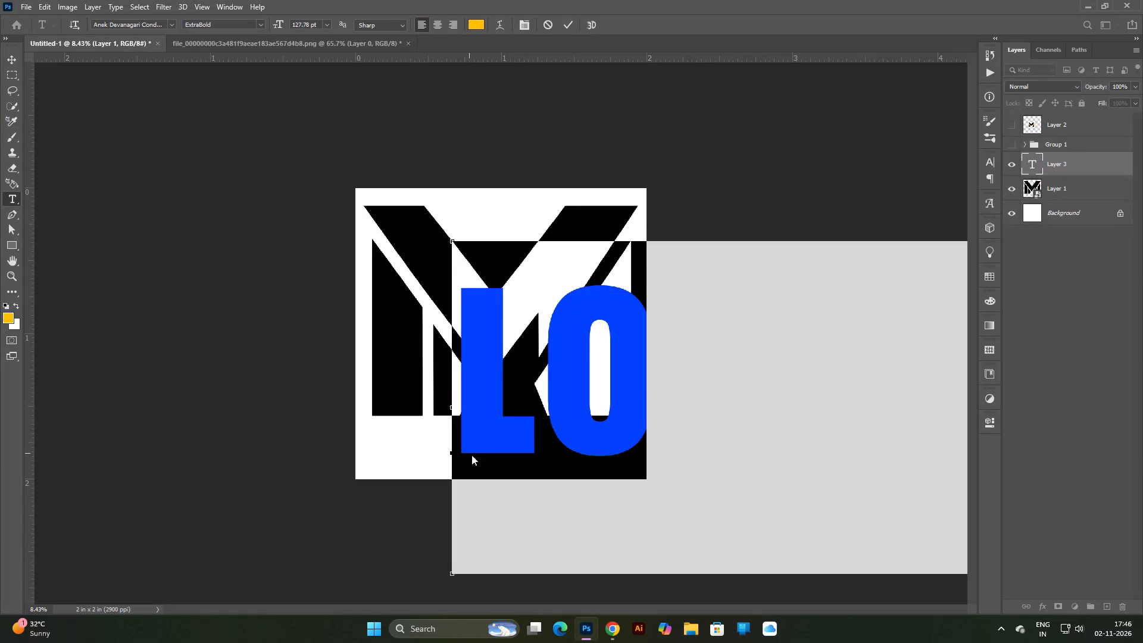
Add the golden yellow text MYDEAL MART at 24 pt and centre it below the M.
triple_click(527, 442)
click(527, 442)
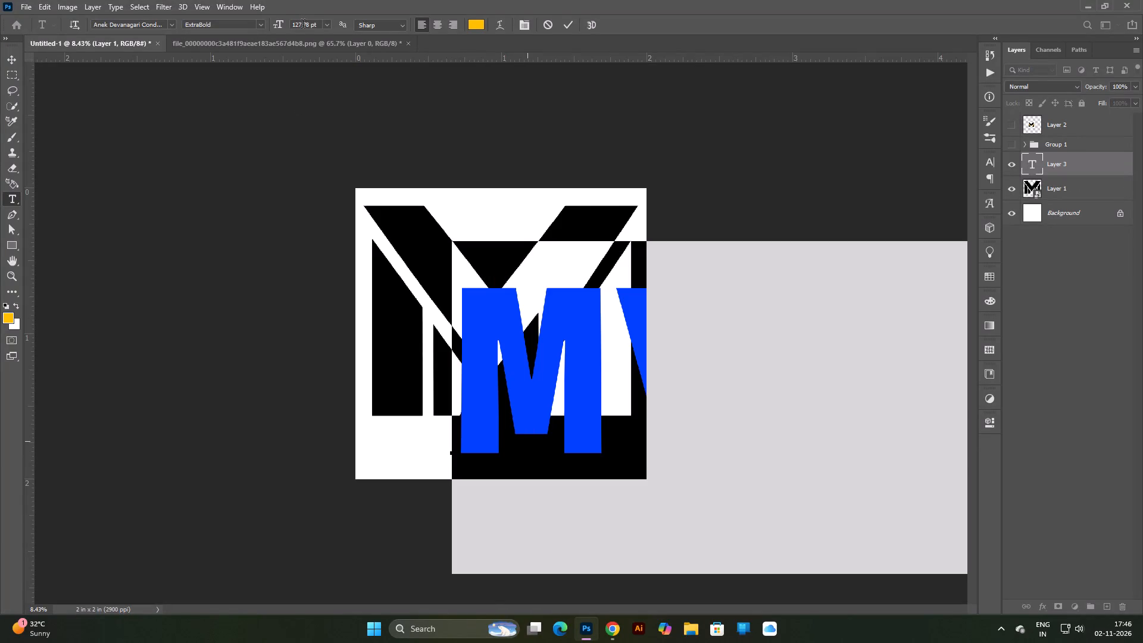
drag(280, 24, 216, 63)
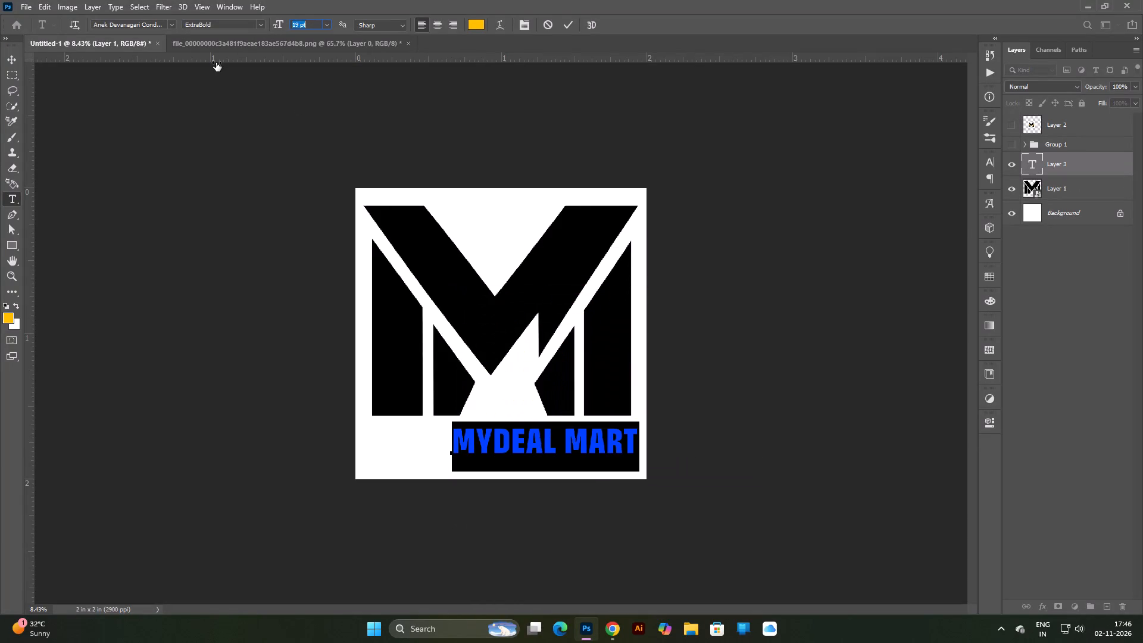
drag(216, 63, 219, 65)
drag(582, 481, 516, 489)
key(Return)
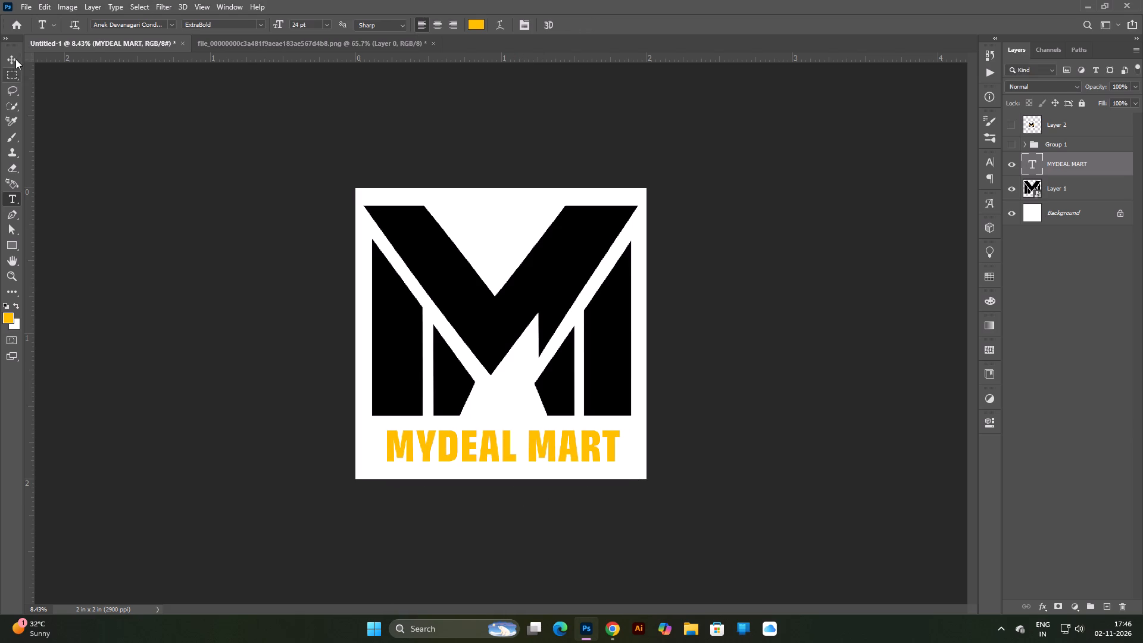
Nudge the M logo on Layer 1 upward to leave more room above the MYDEAL MART text.
click(15, 59)
click(19, 68)
click(516, 318)
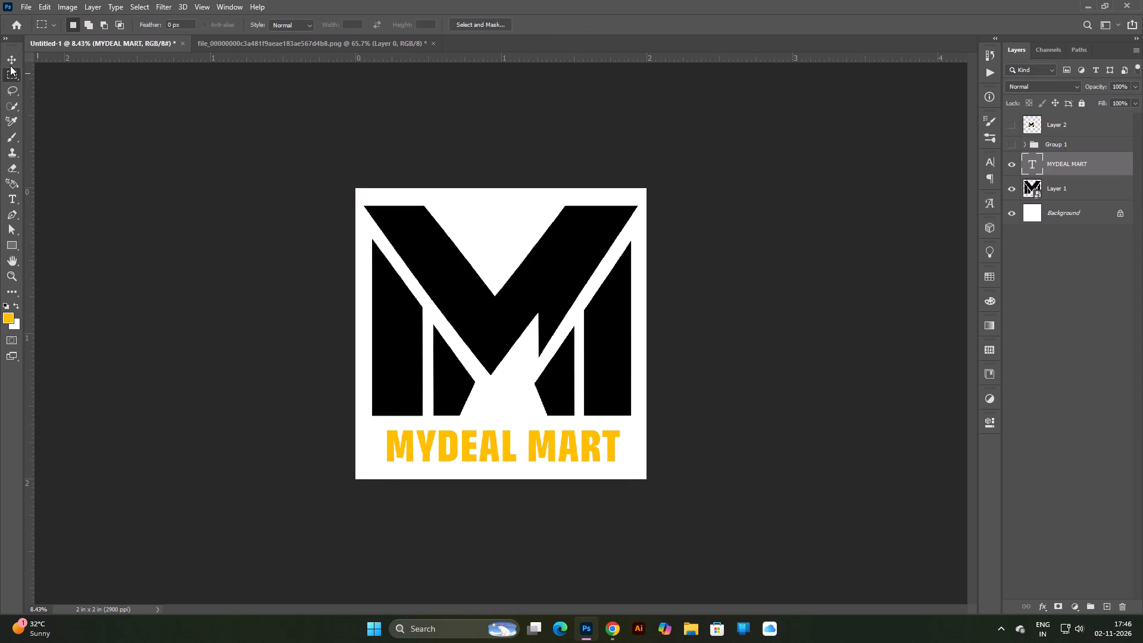
click(7, 63)
key(Up)
click(495, 299)
key(Up)
key(Up)
key(Up)
key(Up)
key(Up)
key(Up)
key(Up)
key(Up)
key(Up)
key(Up)
key(Up)
key(Up)
key(Up)
key(Up)
key(Up)
key(Up)
key(Up)
key(Up)
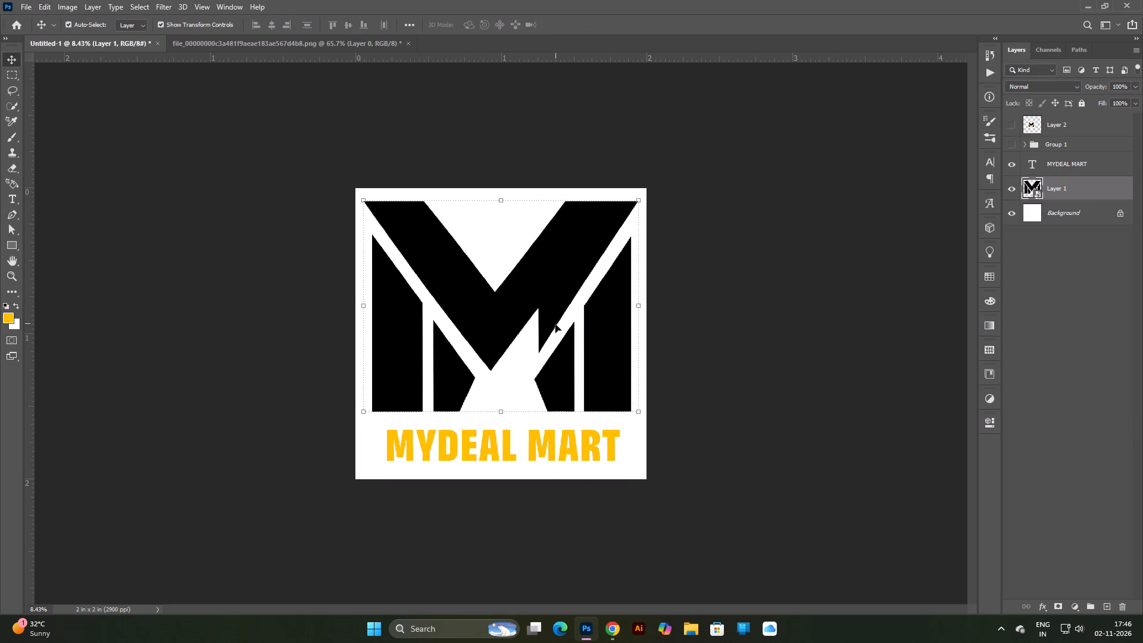
click(756, 261)
Move the MYDEAL MART text up, closer to the bottom of the M.
drag(544, 450, 544, 447)
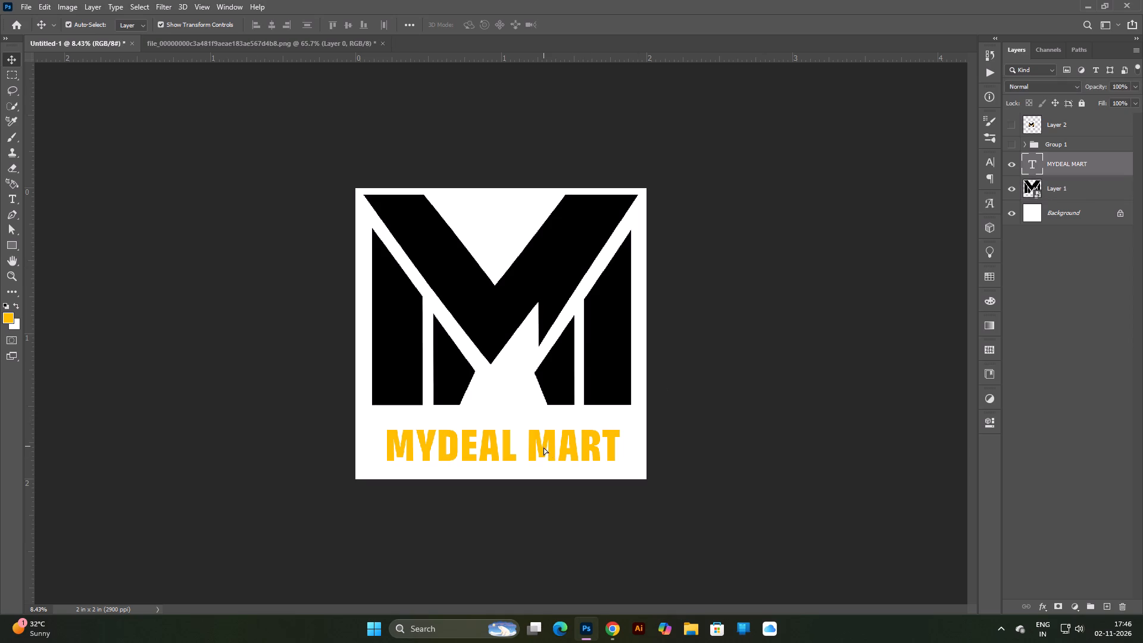
drag(544, 447, 542, 438)
double_click(542, 438)
key(Return)
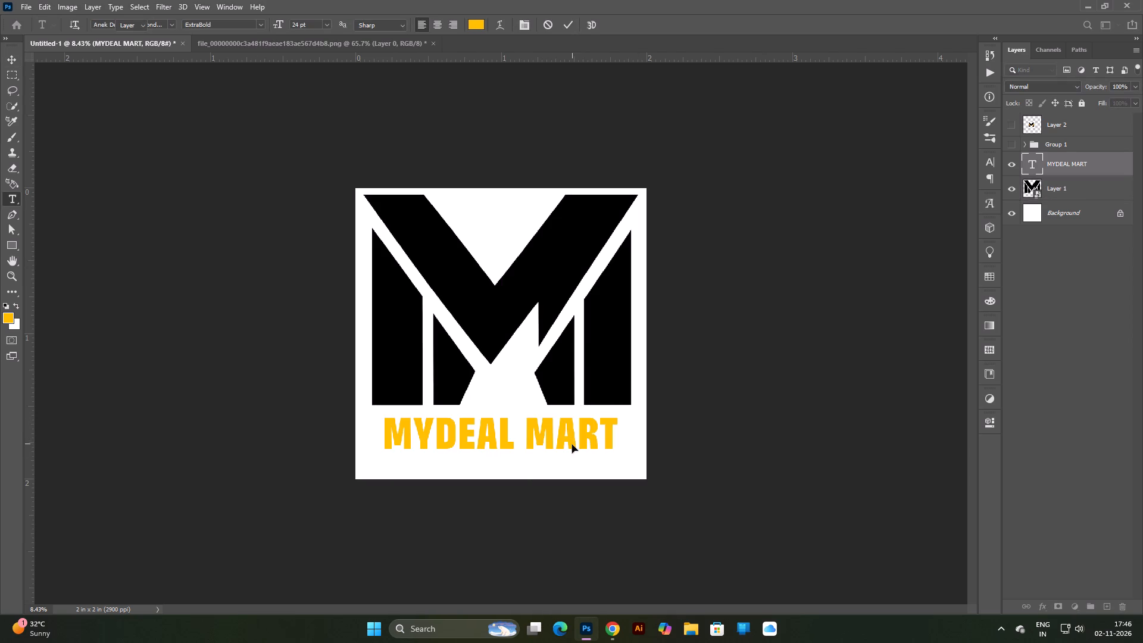
Set the MYDEAL MART text in Anek Devanagari ExtraBold at 17 pt.
double_click(562, 435)
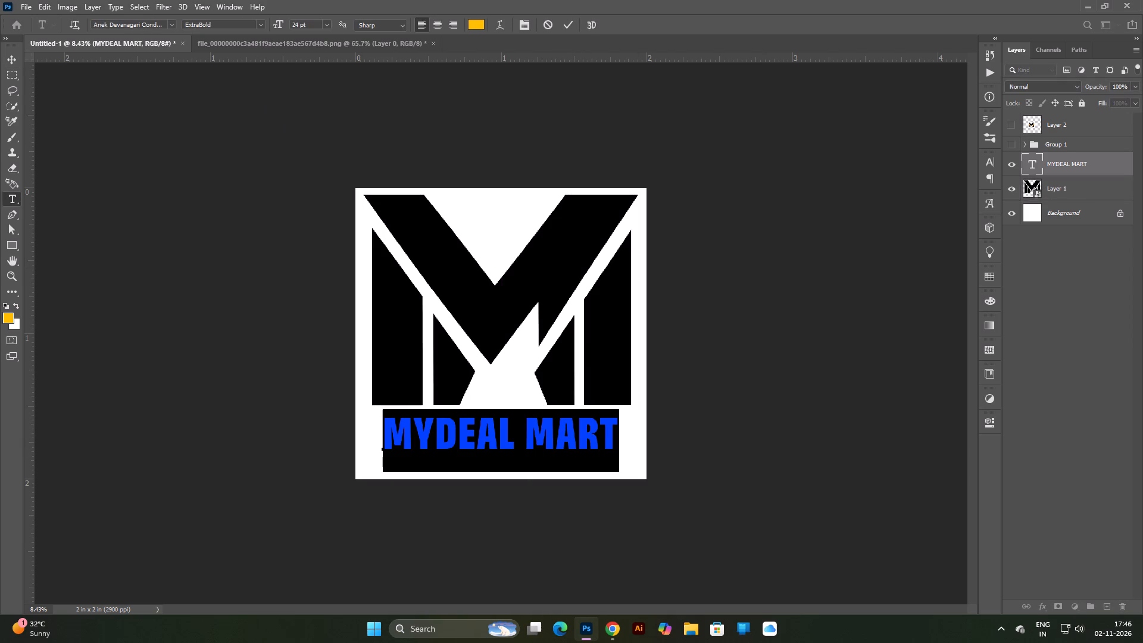
click(163, 25)
text(anek)
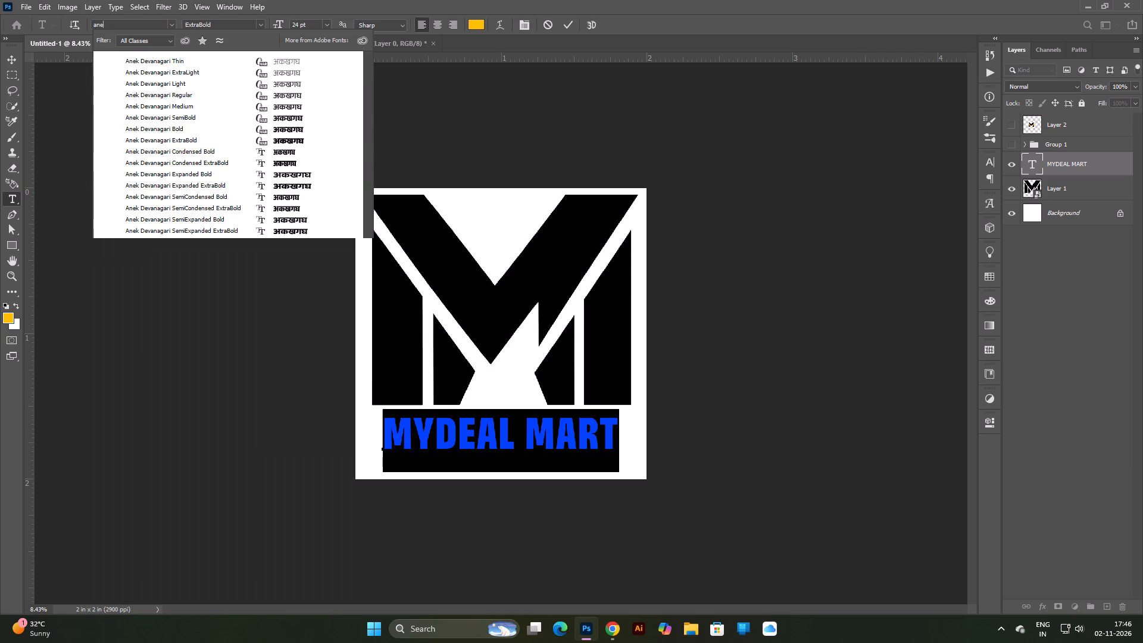
click(312, 145)
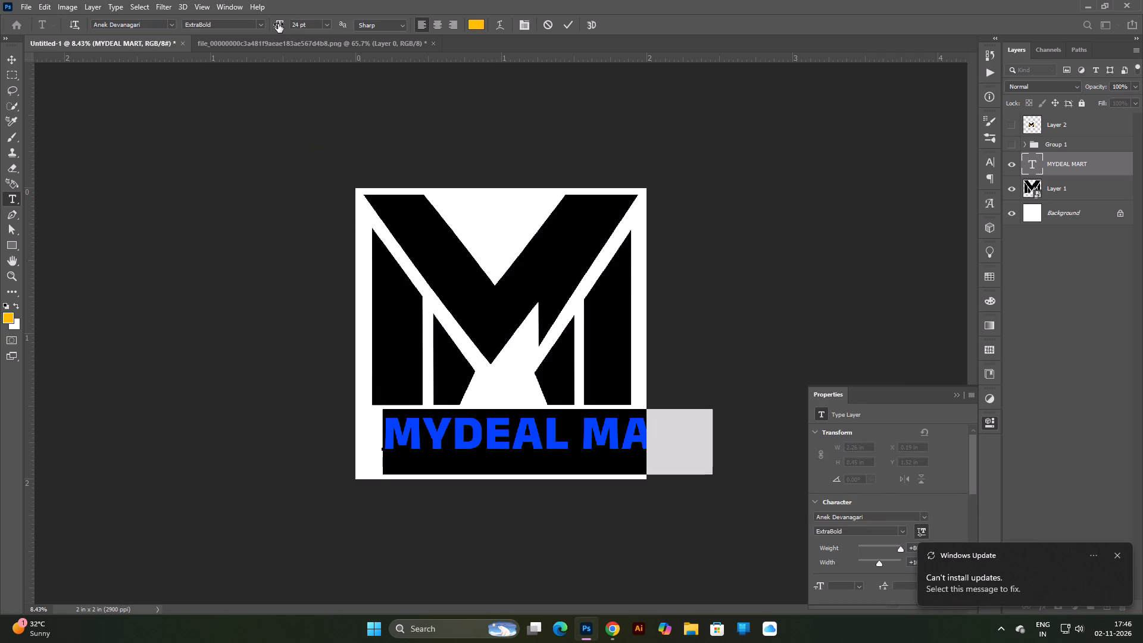
click(278, 24)
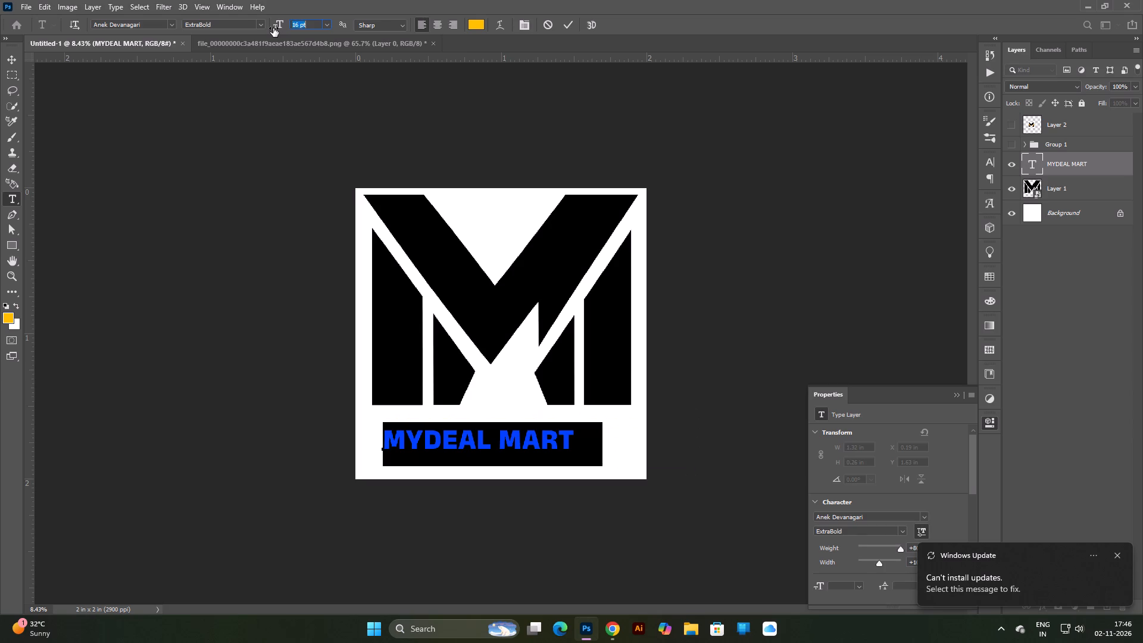
click(13, 54)
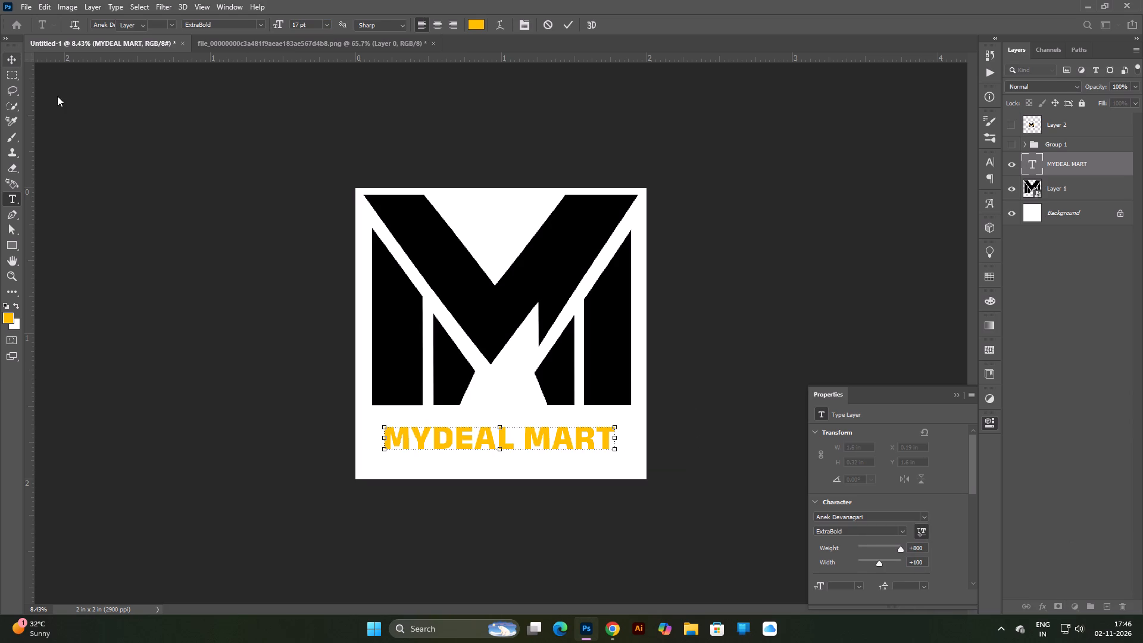
double_click(57, 96)
Move the MYDEAL MART text just below the M, aligning its start with the M's left outer leg.
scroll(327, 408, up, 3)
drag(432, 460, 423, 454)
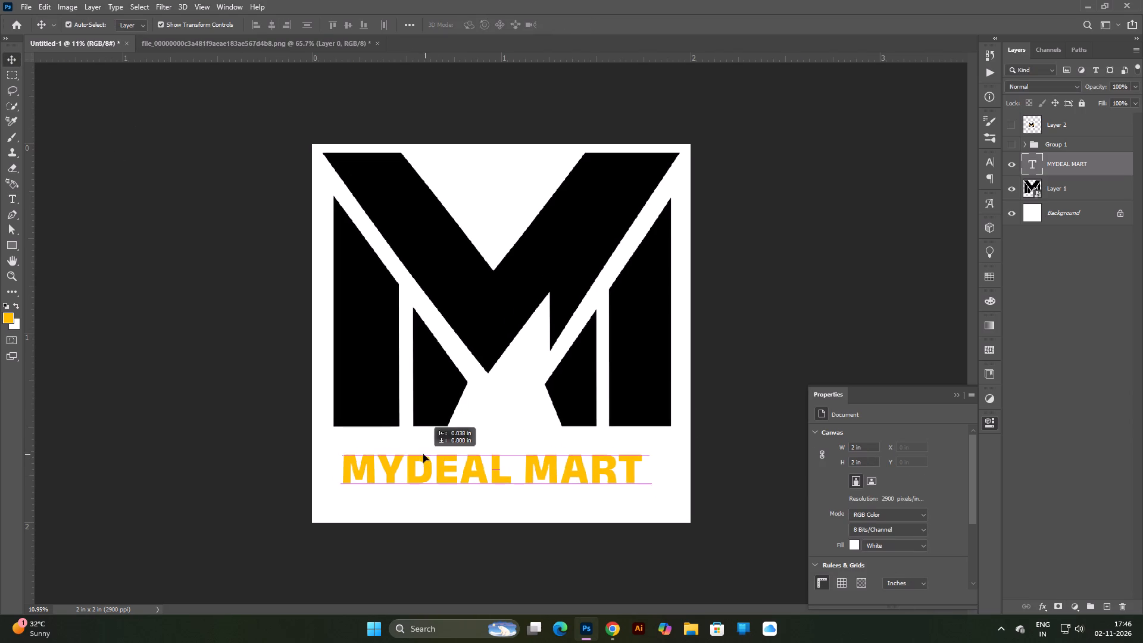
drag(423, 454, 414, 446)
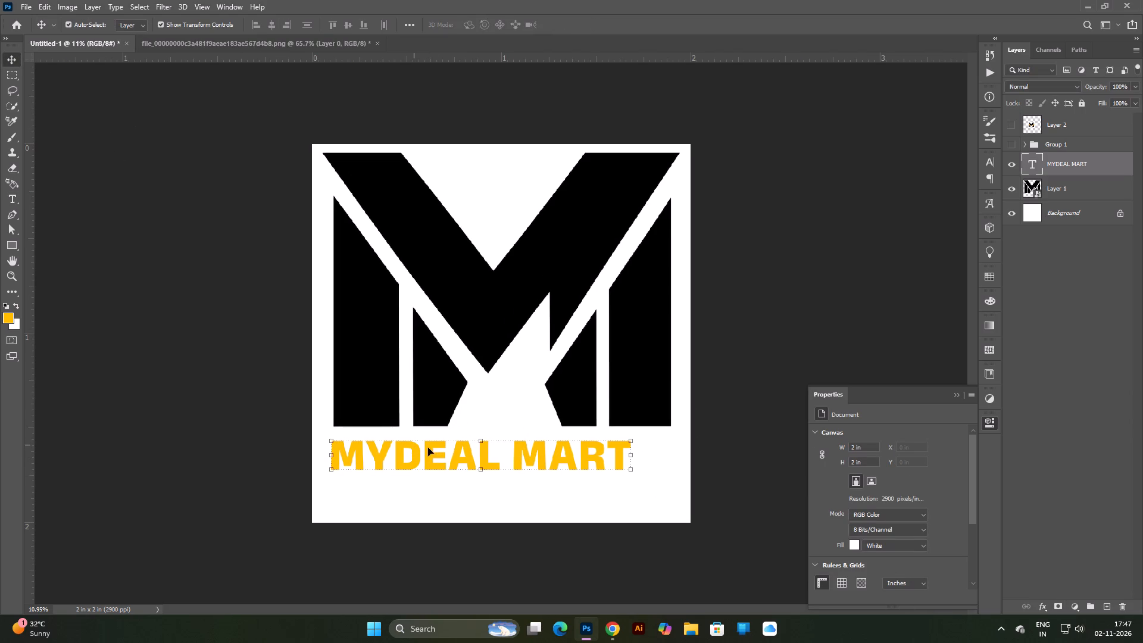
Stretch the MYDEAL MART text to about 1.85 in wide and 0.46 in high, spanning the M's full width.
drag(633, 457, 651, 458)
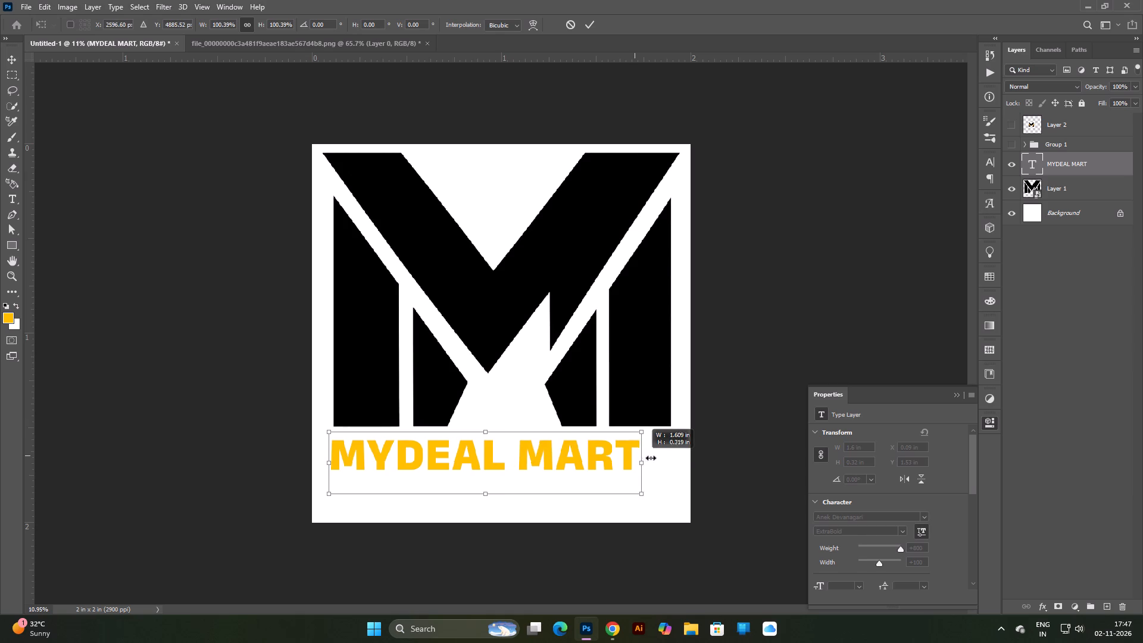
drag(651, 458, 674, 460)
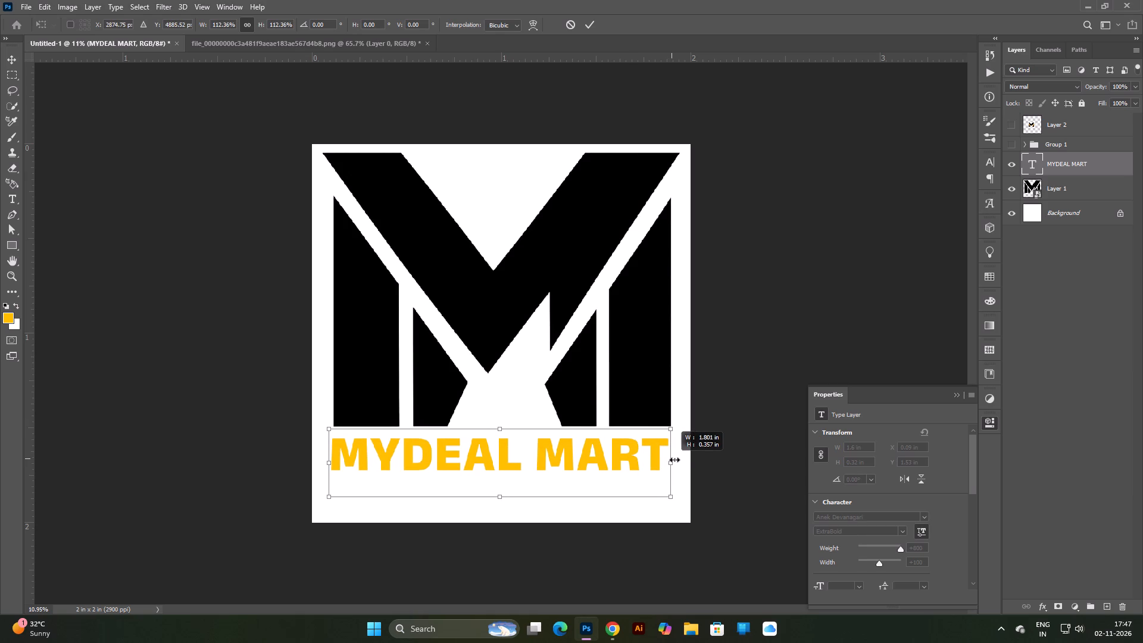
drag(674, 460, 676, 460)
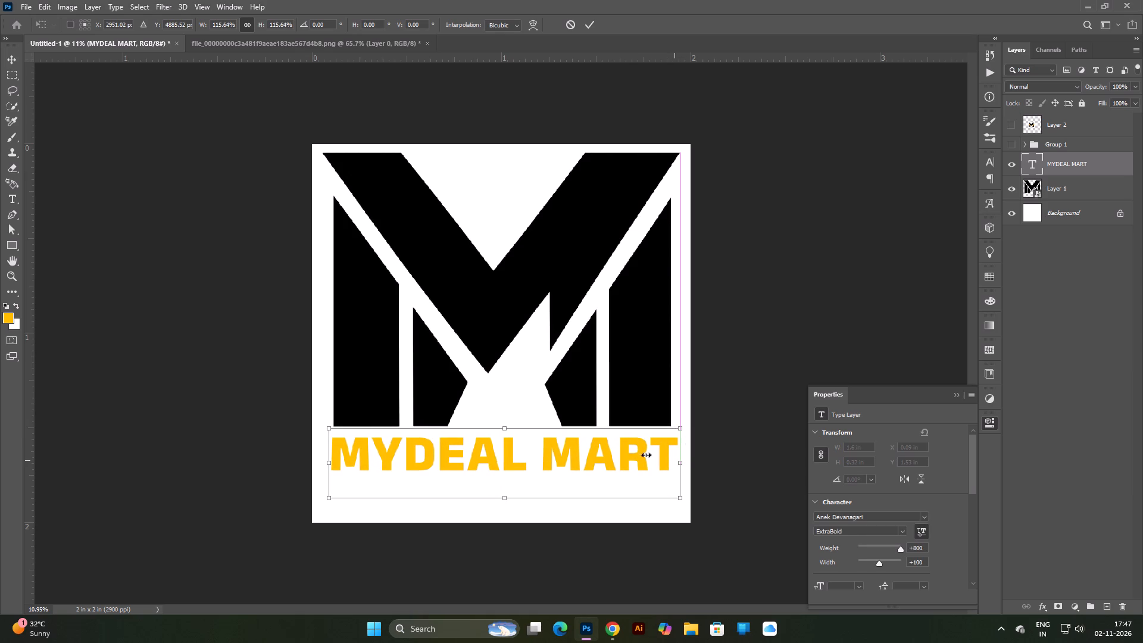
shift+drag(507, 499, 508, 516)
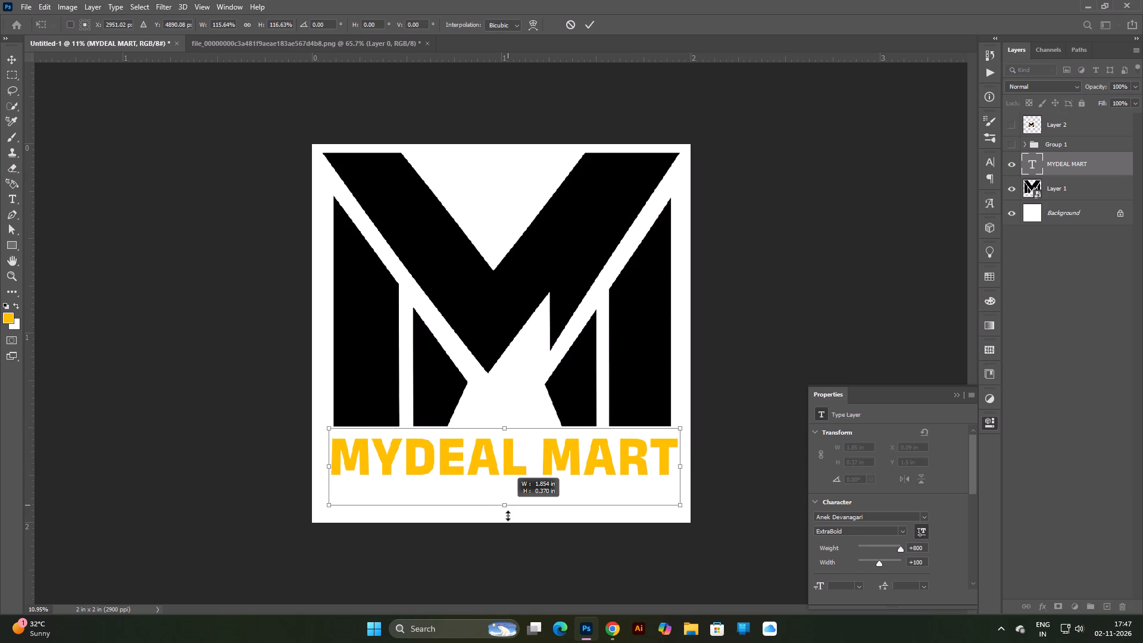
shift+drag(508, 516, 510, 513)
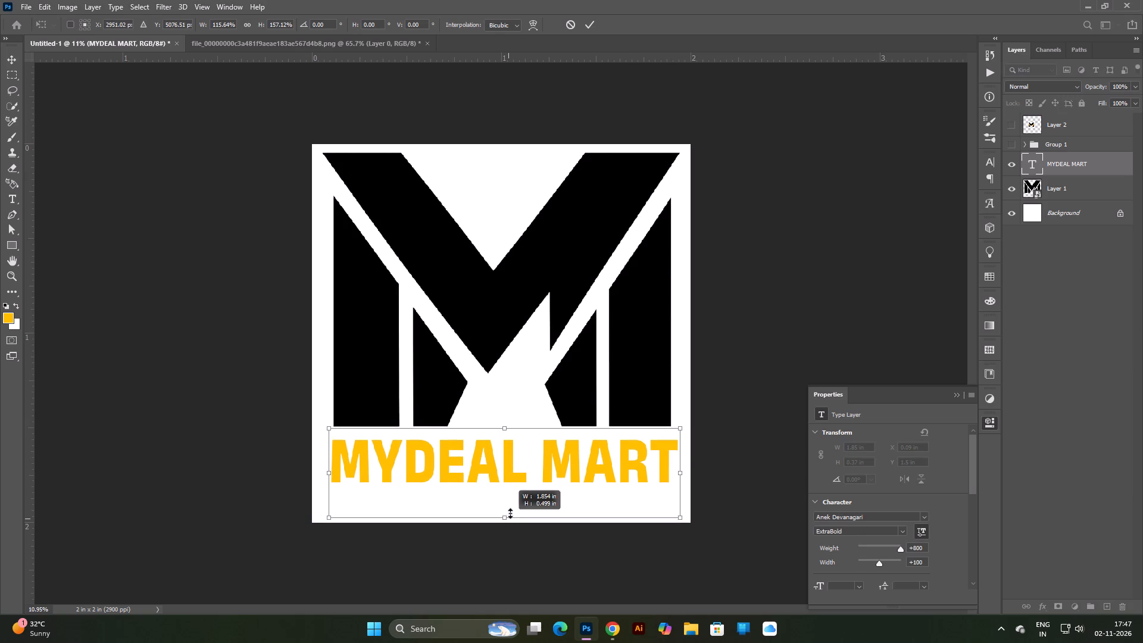
shift+drag(510, 513, 511, 517)
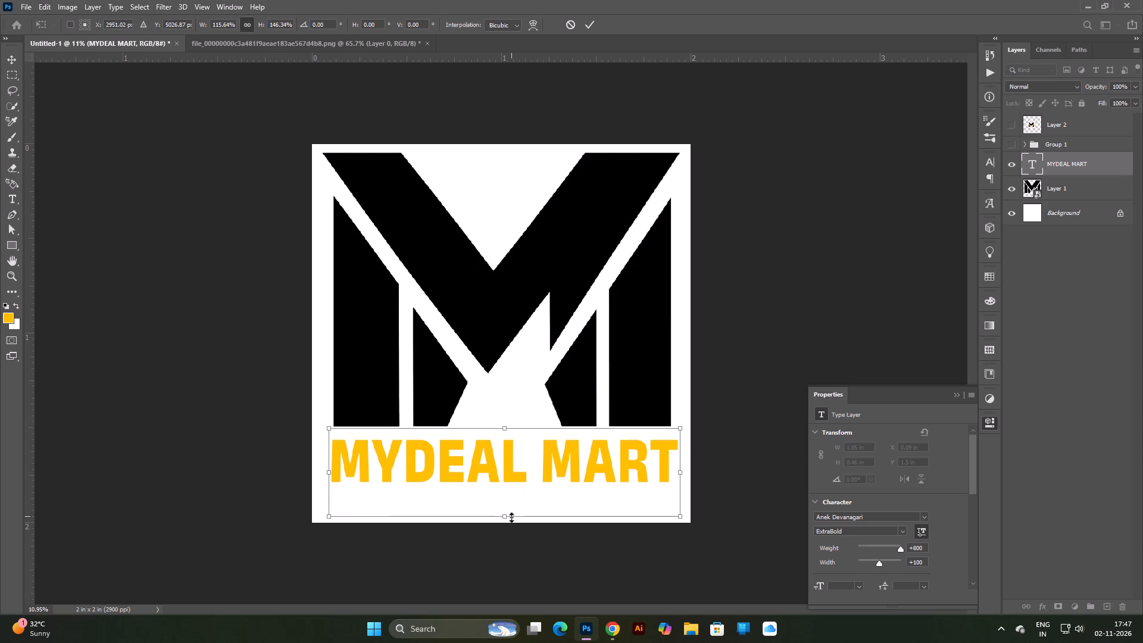
shift+scroll(511, 517, down, 3)
key(shift+Return)
shift+click(662, 439)
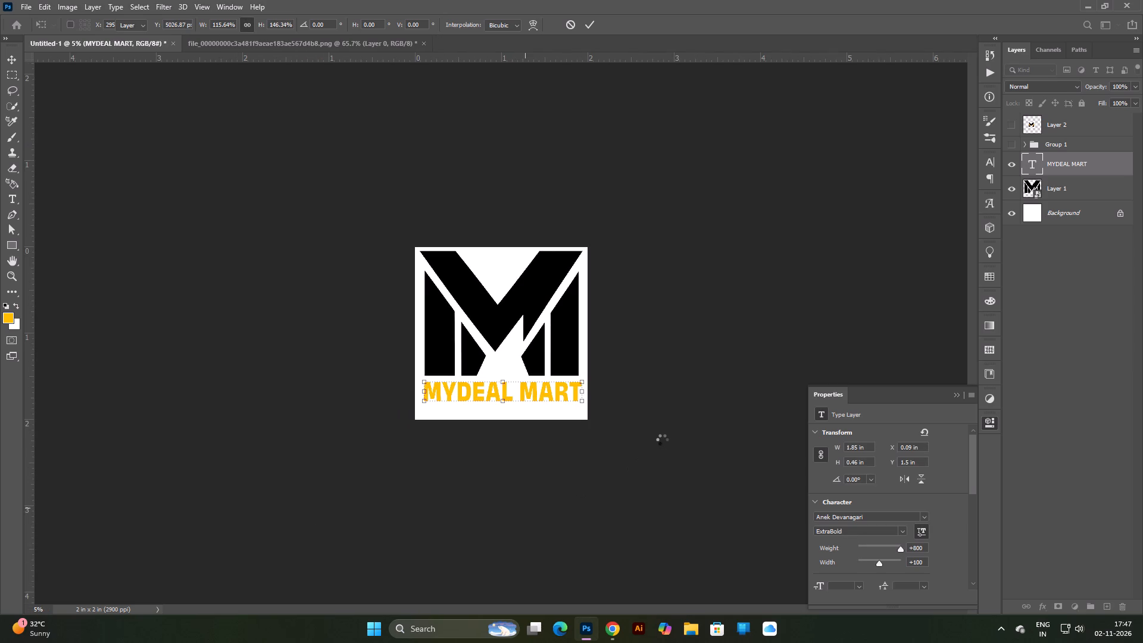
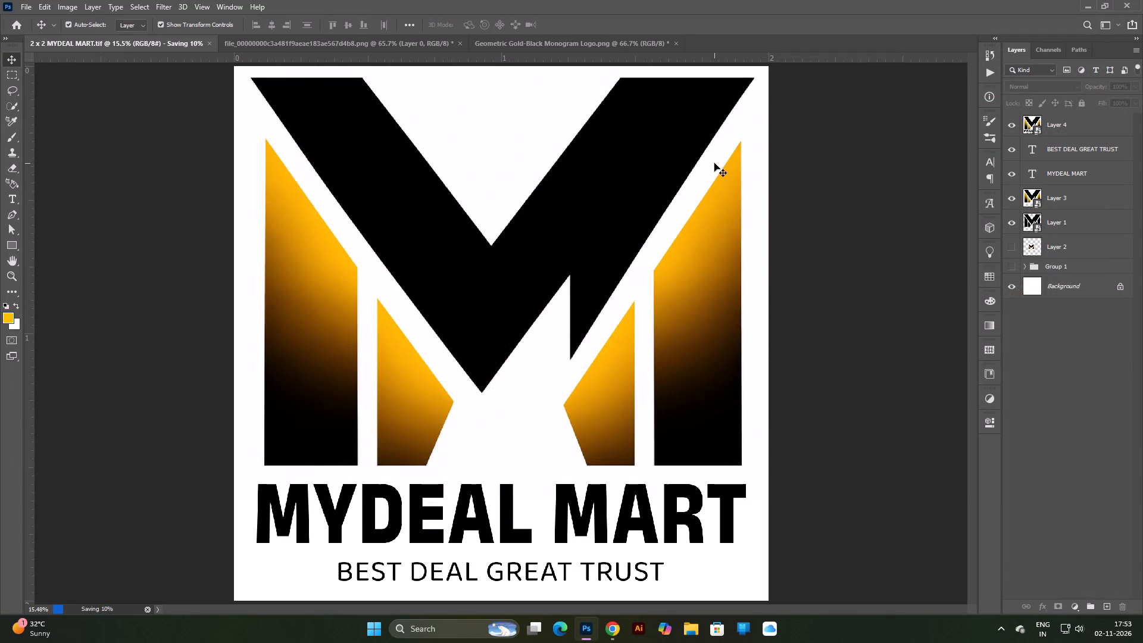
Export the complete MYDEAL MART logo as a JPG at 100% quality and 5800 x 5800 px.
scroll(489, 346, down, 4)
scroll(489, 346, up, 3)
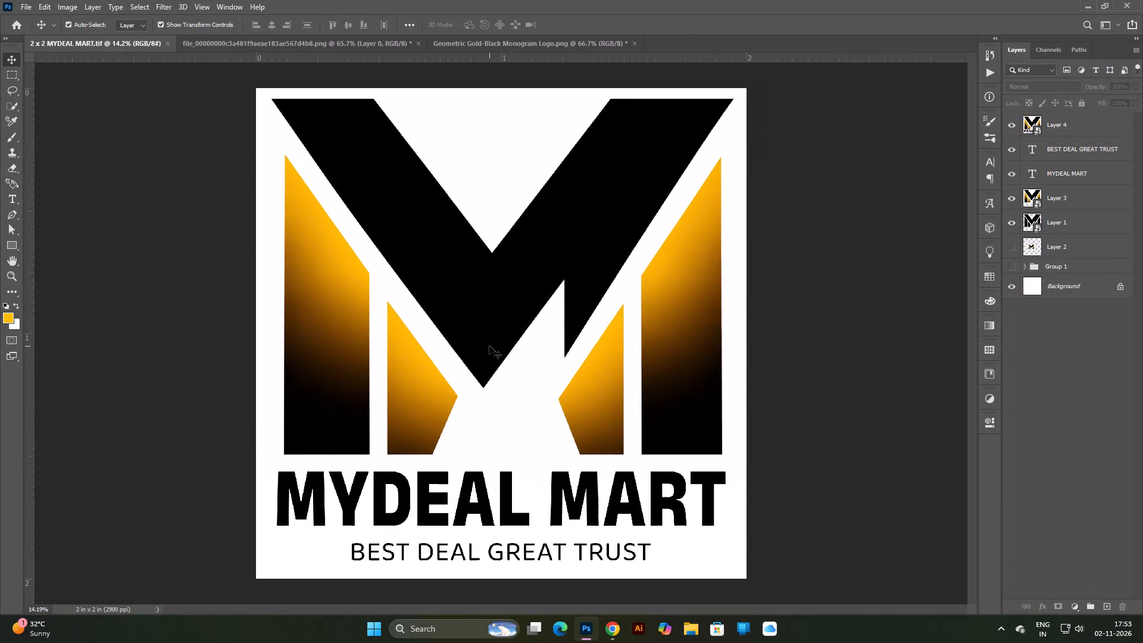
click(26, 5)
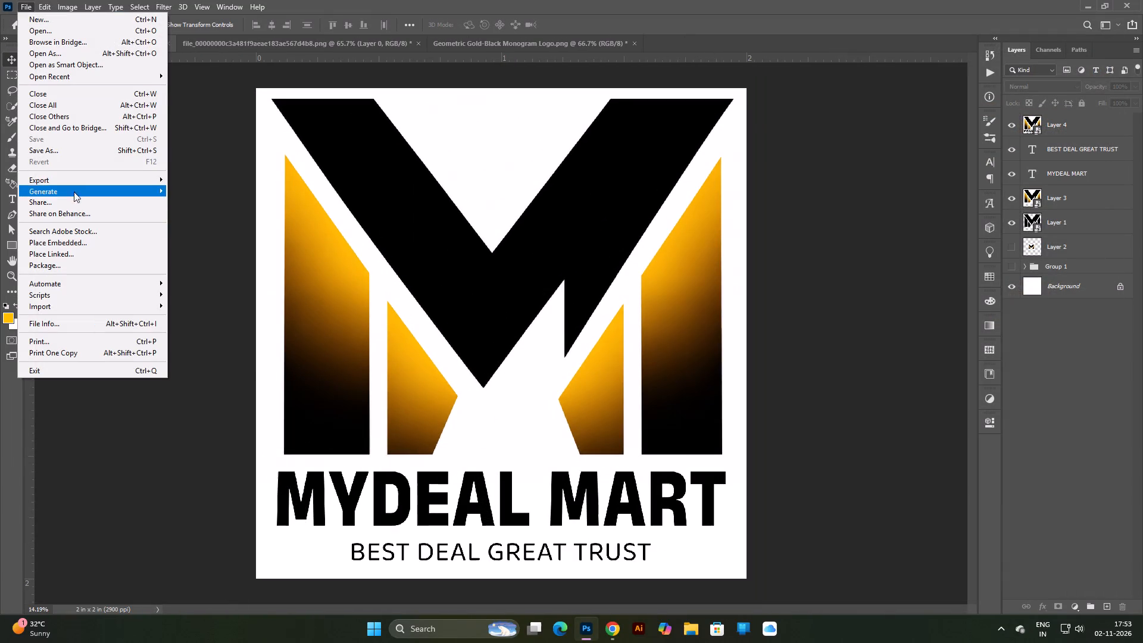
click(79, 180)
click(227, 189)
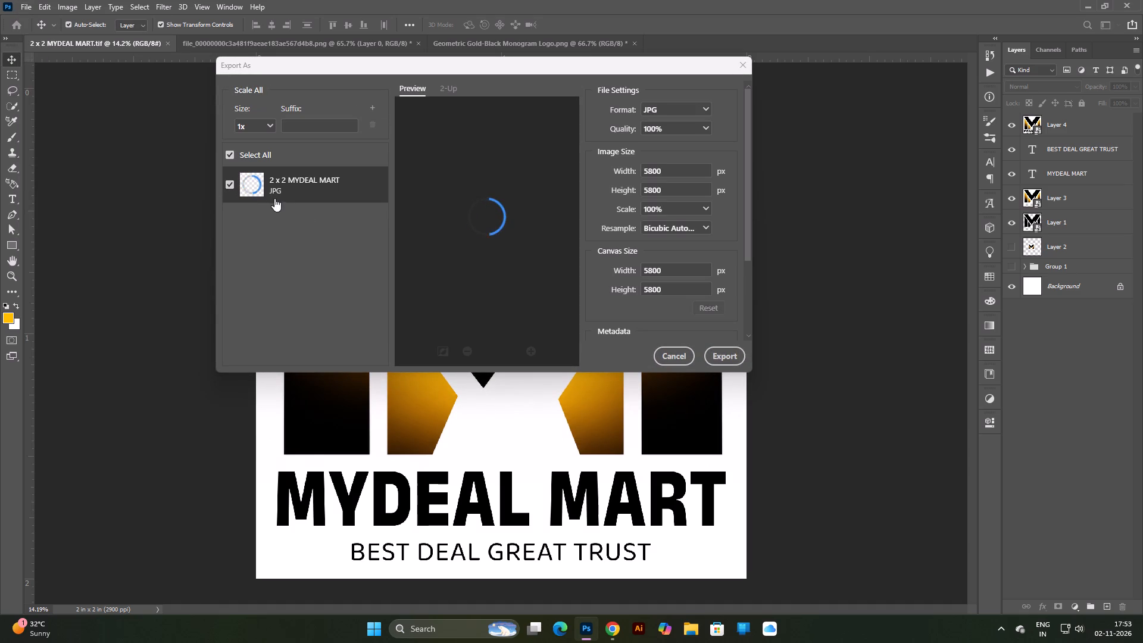
click(712, 354)
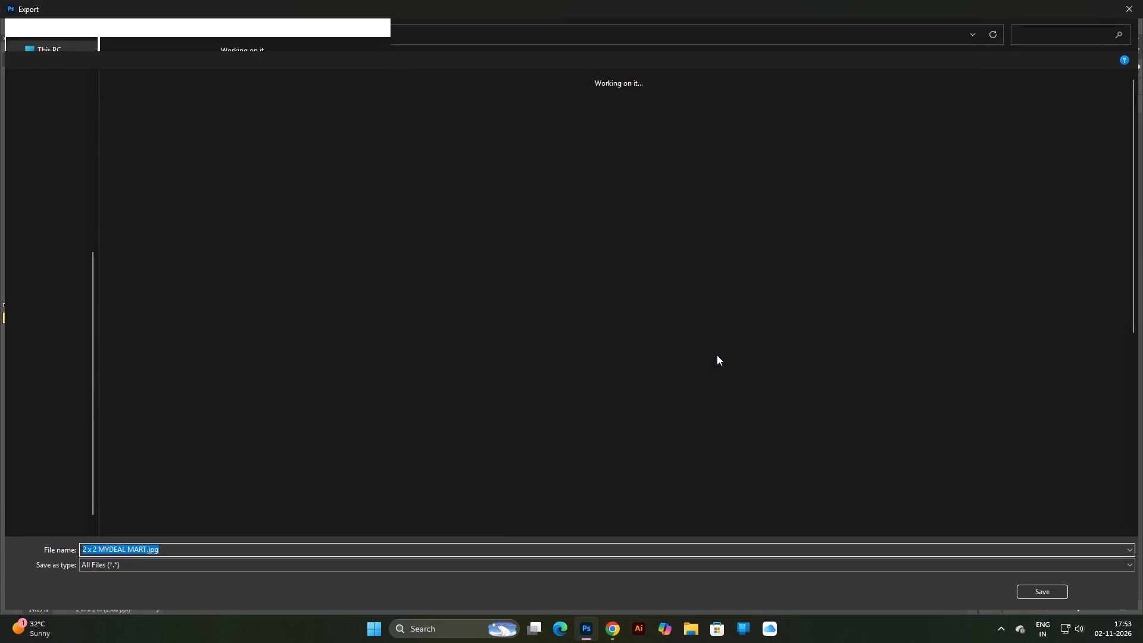
click(1126, 12)
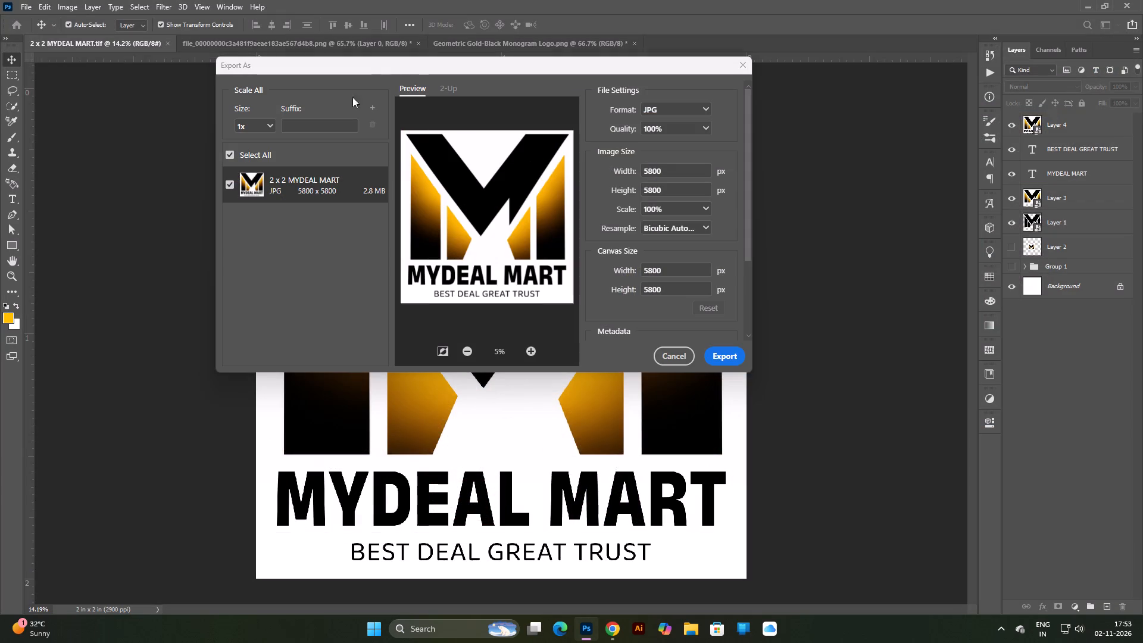
click(19, 7)
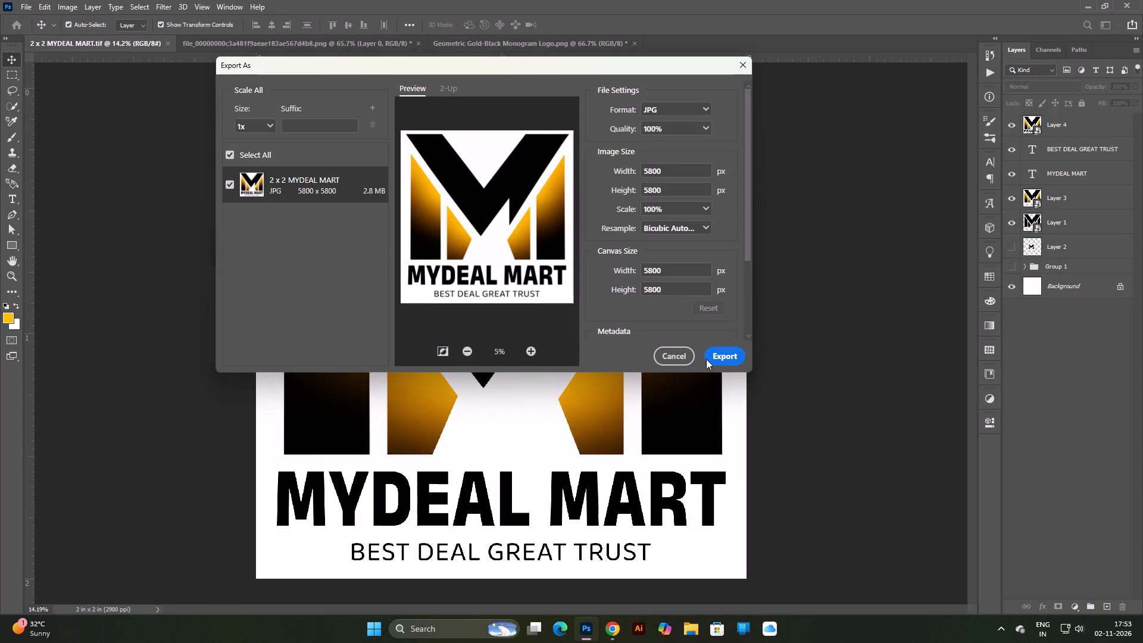
click(732, 357)
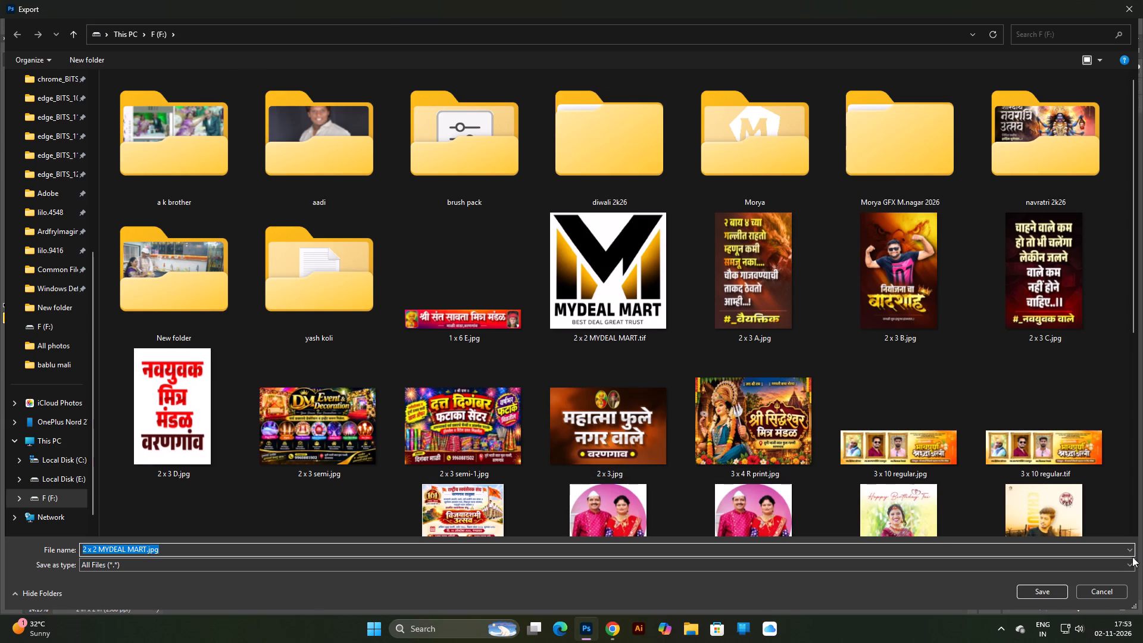
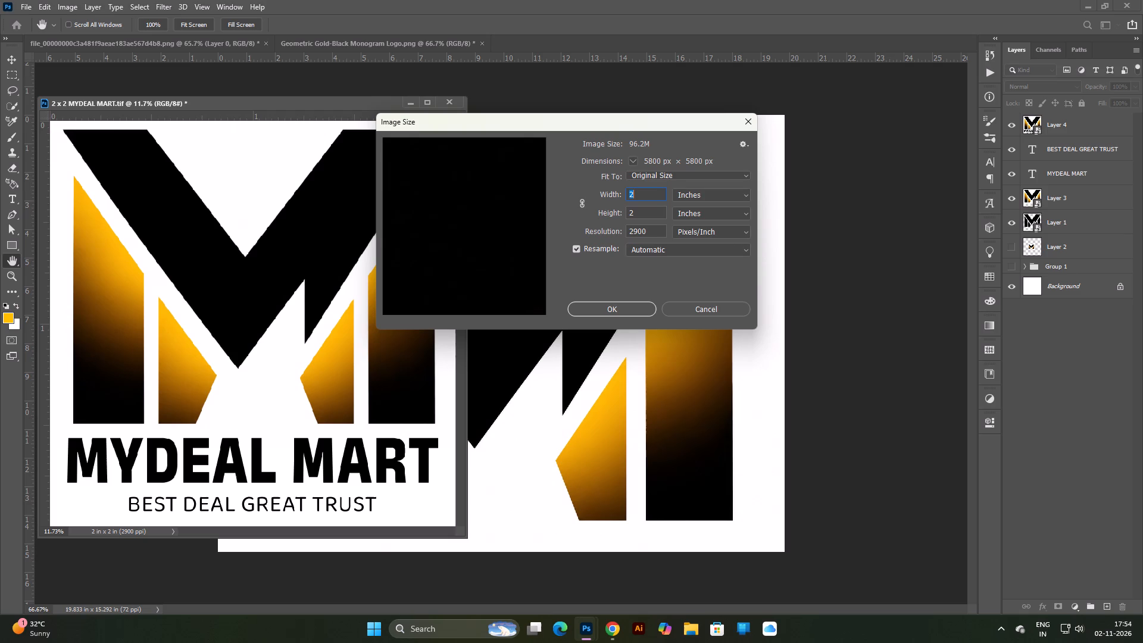
Dismiss the image size settings without applying changes and dock the floating 2 x 2 MYDEAL MART document alongside the other open documents.
click(748, 119)
drag(373, 104, 570, 51)
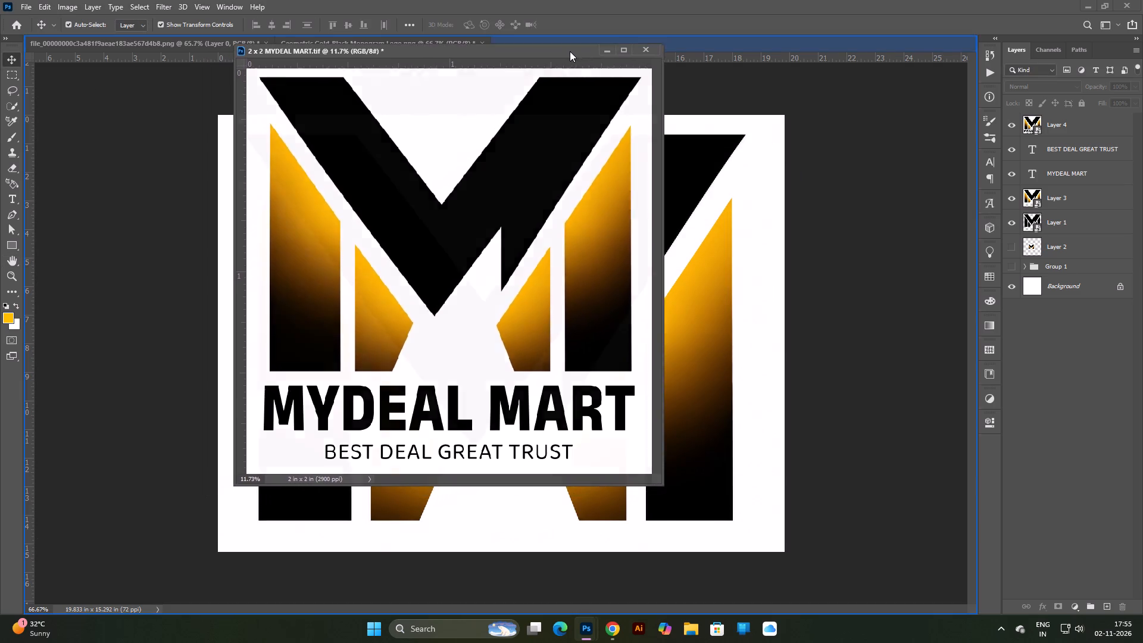
drag(570, 51, 571, 51)
Examine the gold-black M and the MYDEAL MART lettering up close in the 2 x 2 logo document.
scroll(524, 280, up, 11)
scroll(526, 289, down, 14)
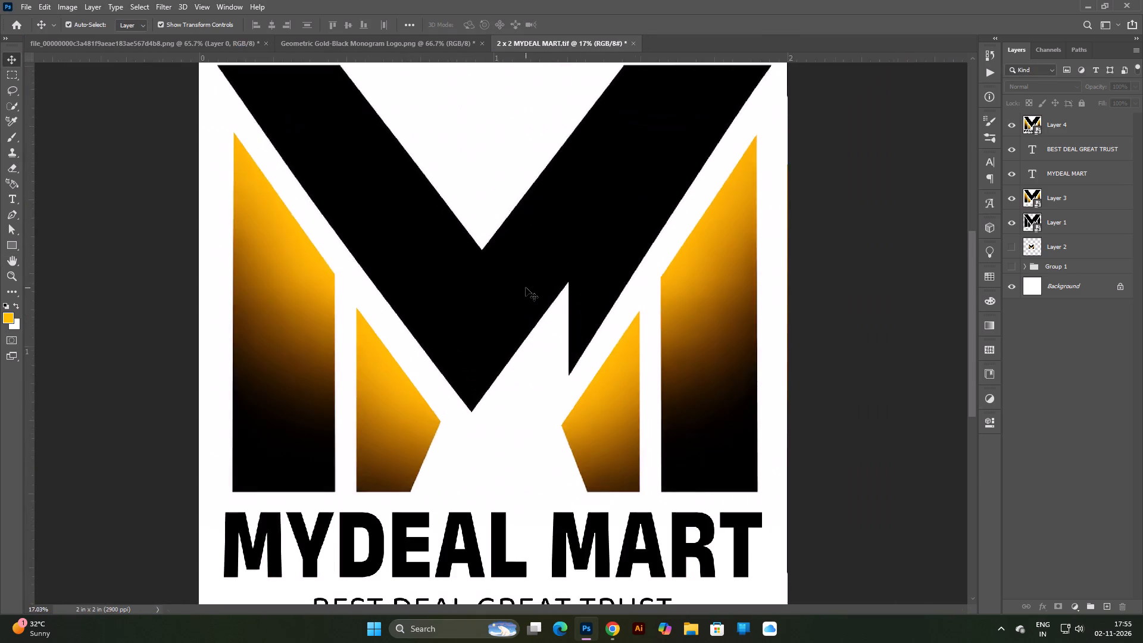
scroll(526, 288, down, 2)
scroll(535, 296, up, 3)
click(858, 363)
scroll(558, 441, up, 14)
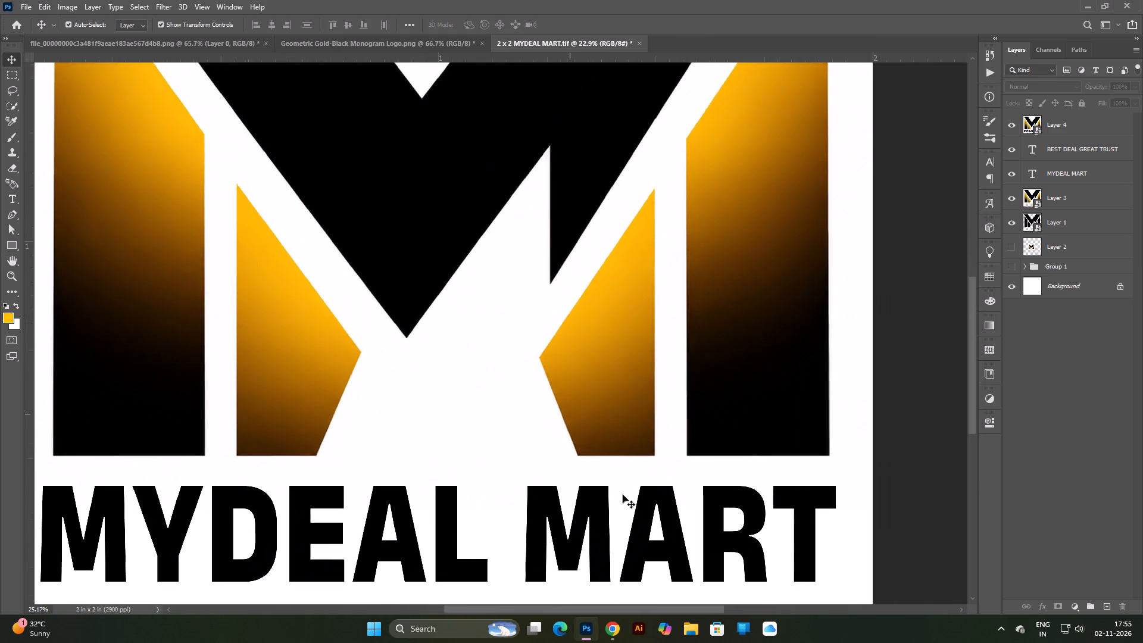
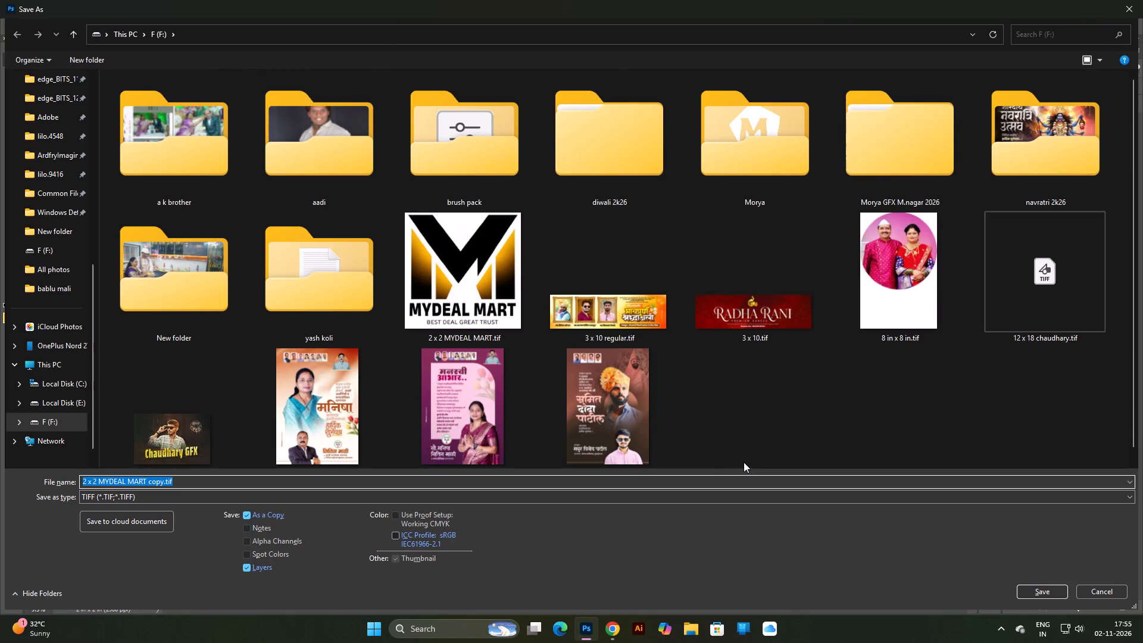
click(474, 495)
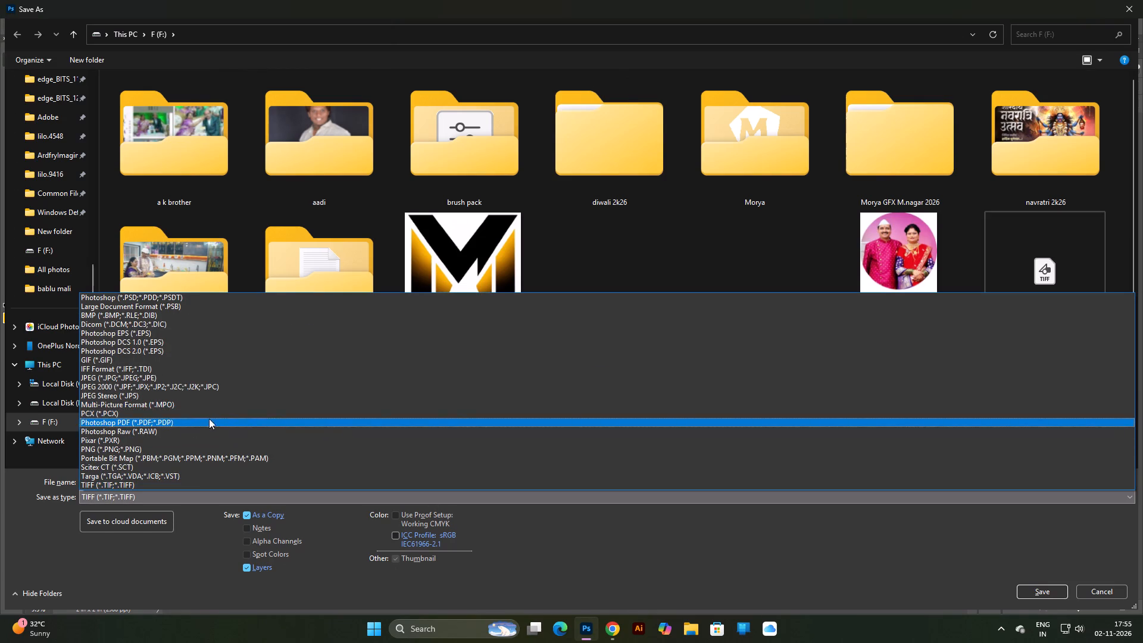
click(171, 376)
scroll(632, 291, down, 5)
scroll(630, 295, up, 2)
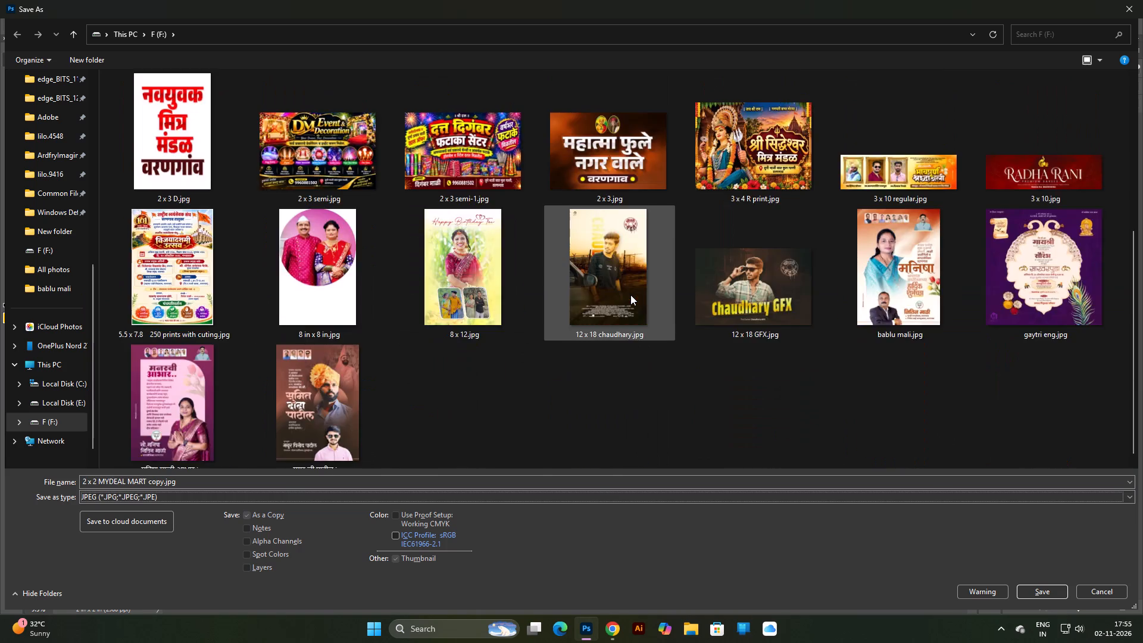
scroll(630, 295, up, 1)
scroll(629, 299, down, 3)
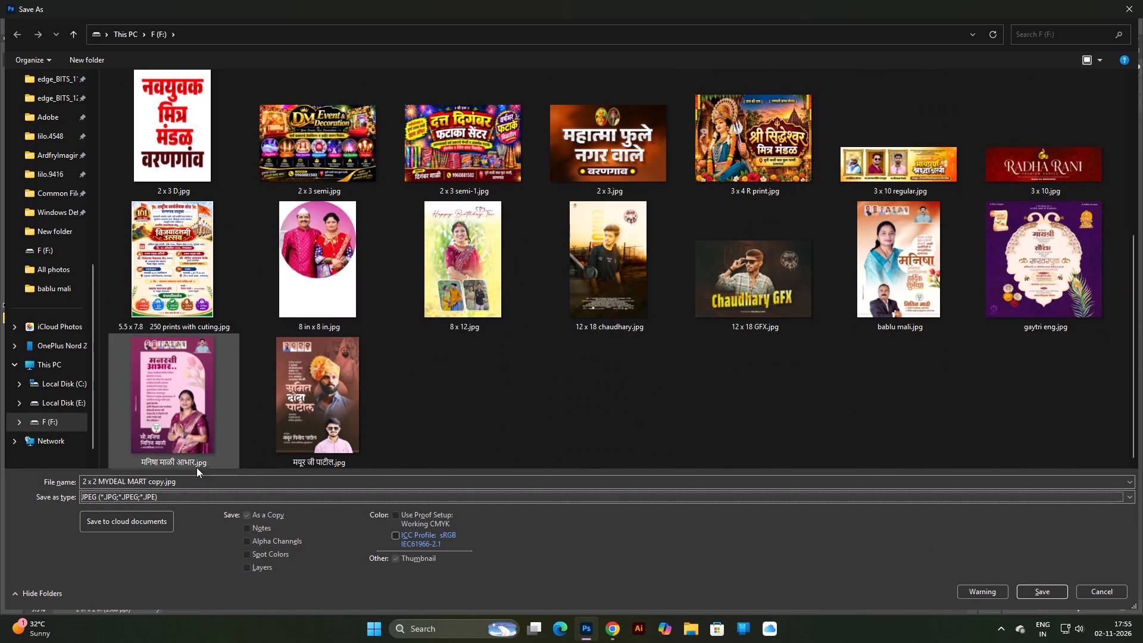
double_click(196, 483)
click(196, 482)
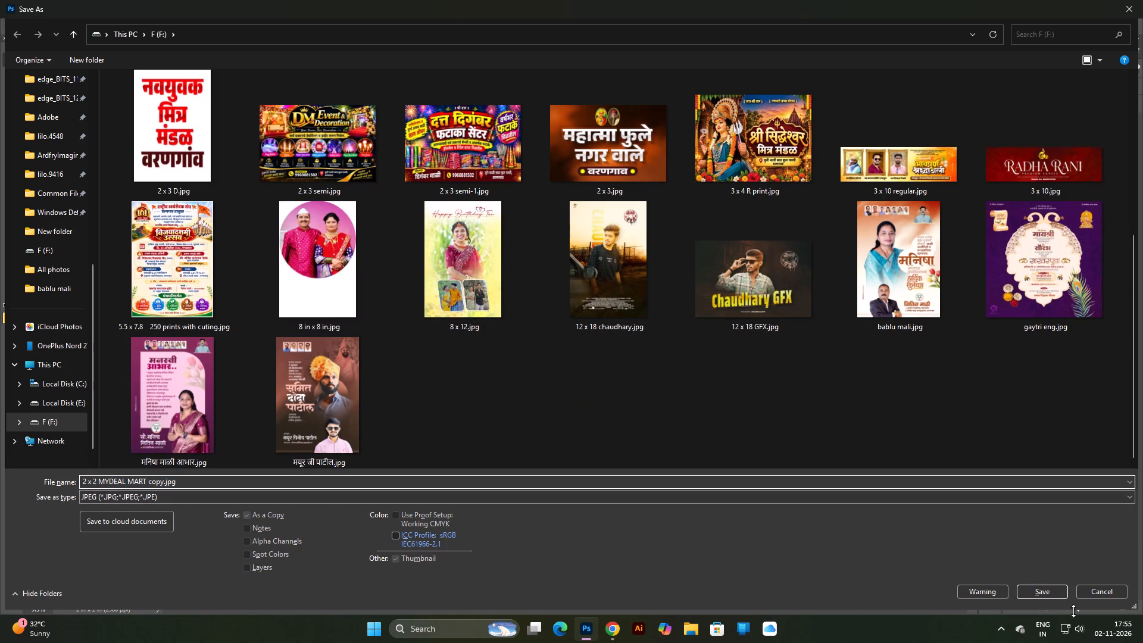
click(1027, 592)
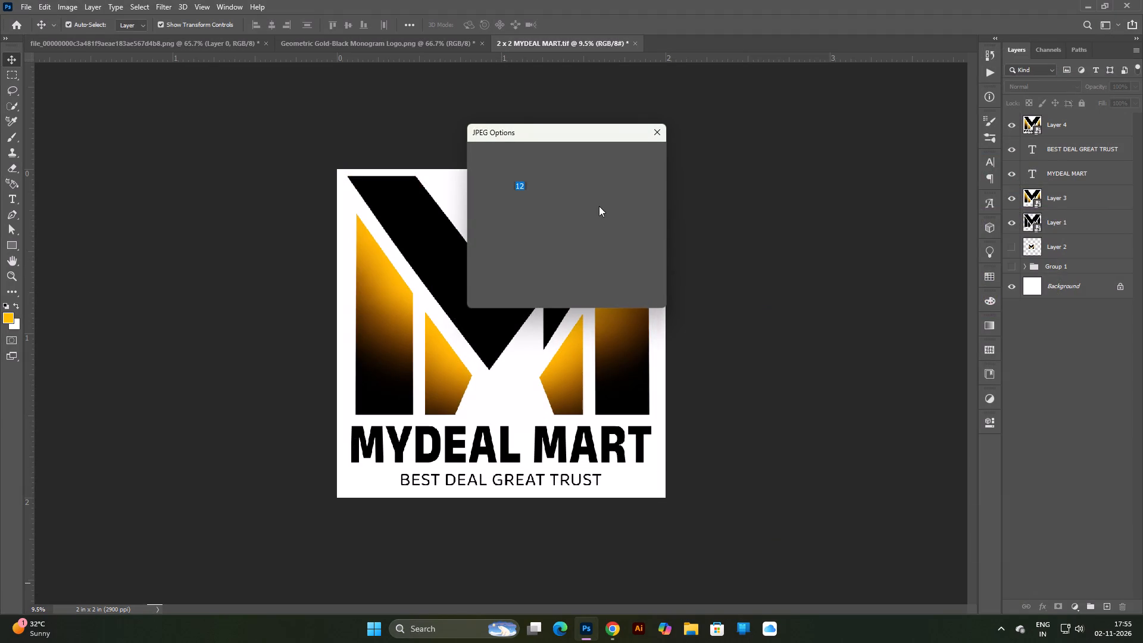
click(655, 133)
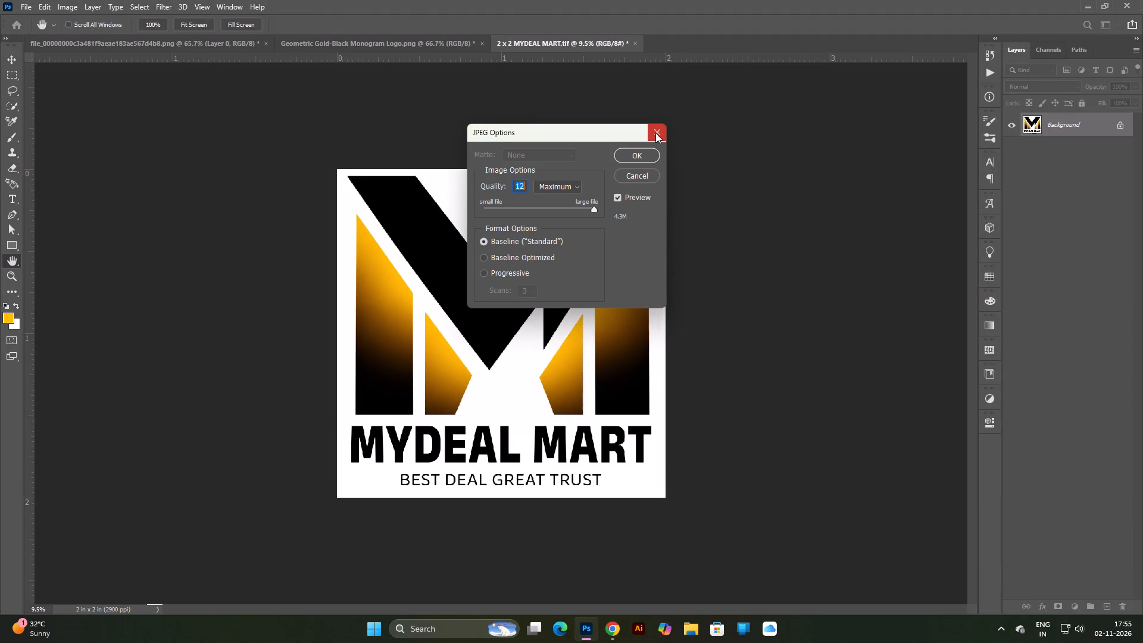
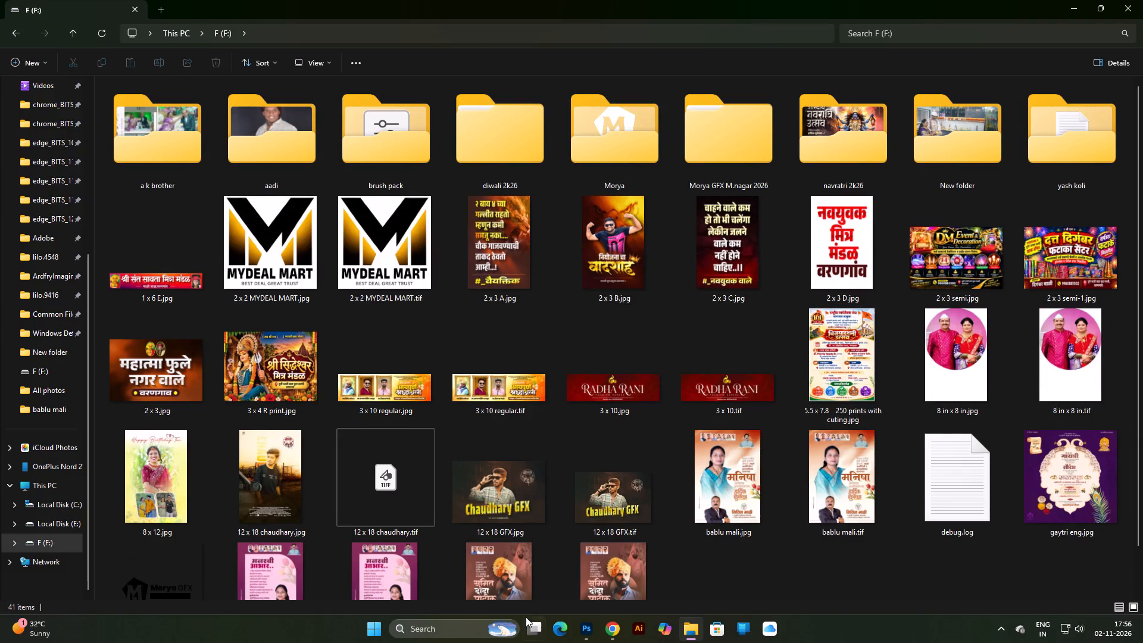
Move the 2 x 2 MYDEAL MART JPG and TIF files from drive F: into the client's folder on Local Disk (E:).
scroll(512, 499, down, 5)
click(380, 208)
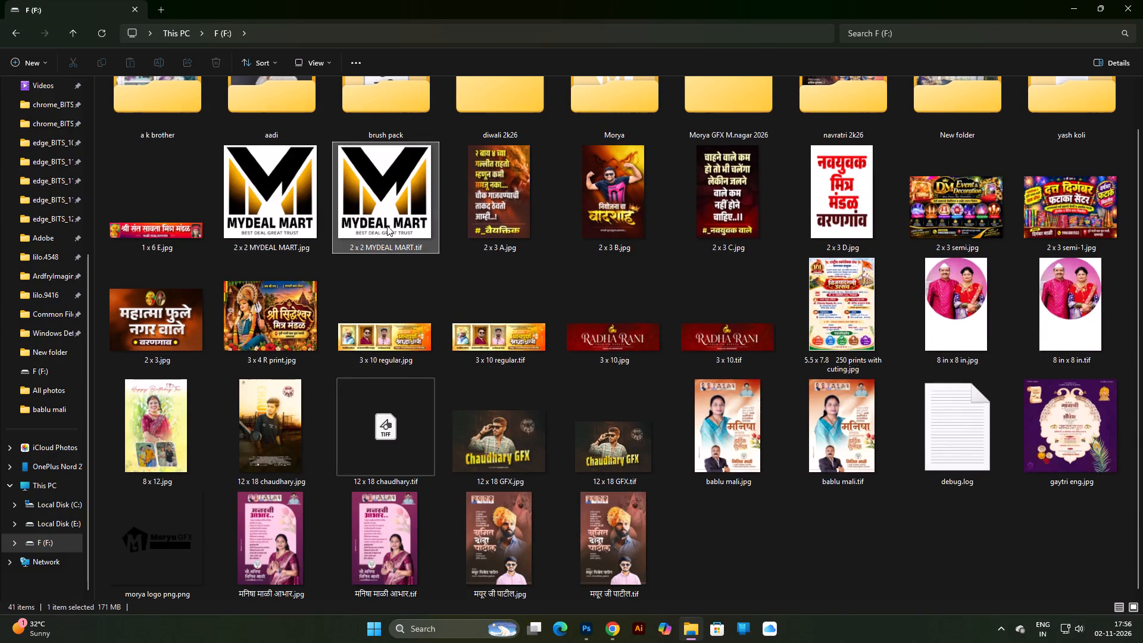
ctrl+click(301, 231)
key(ctrl+x)
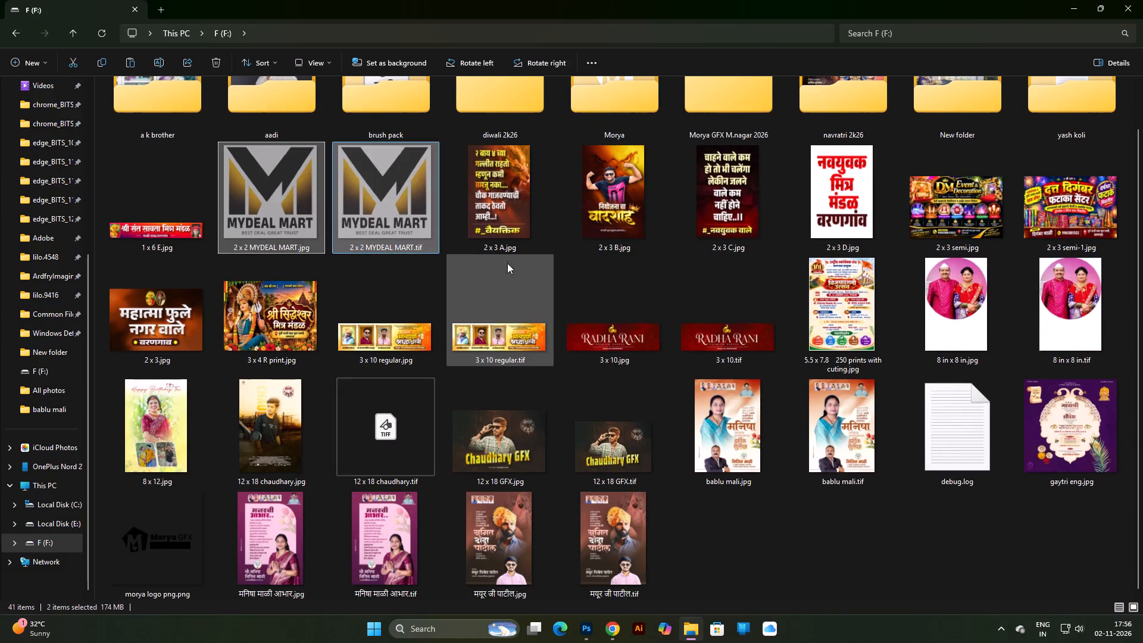
click(51, 527)
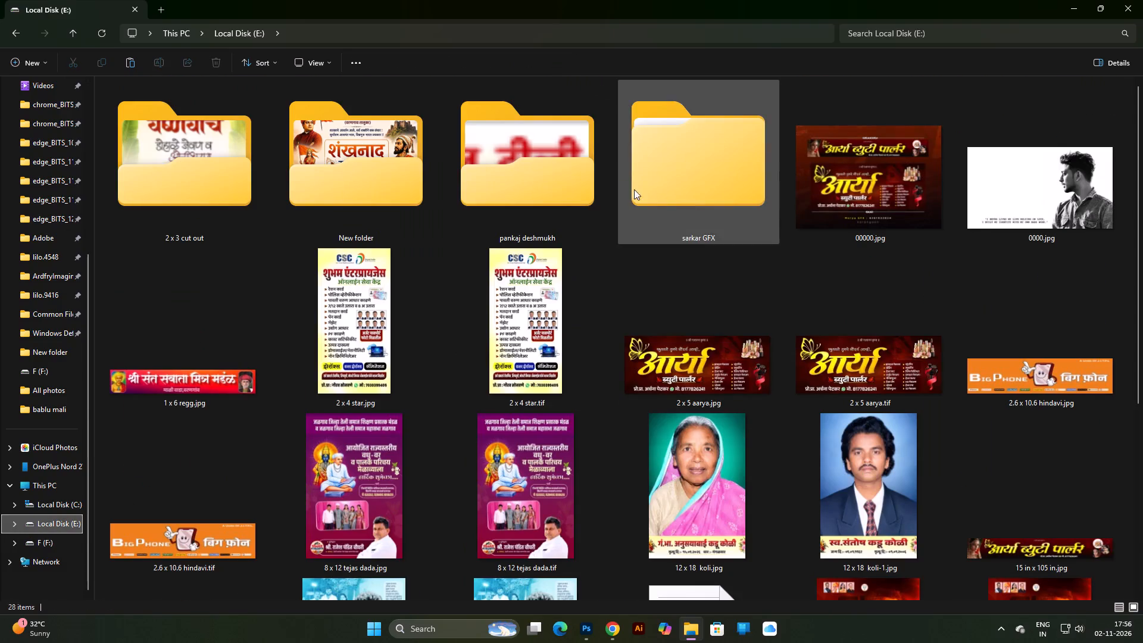
double_click(583, 189)
right_click(590, 516)
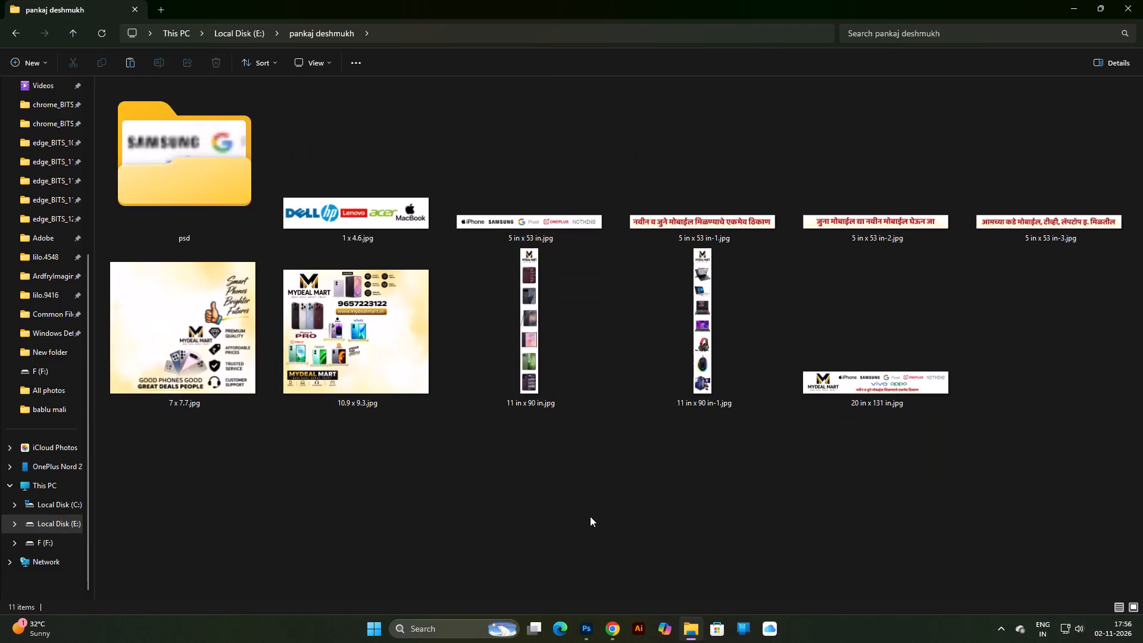
click(613, 527)
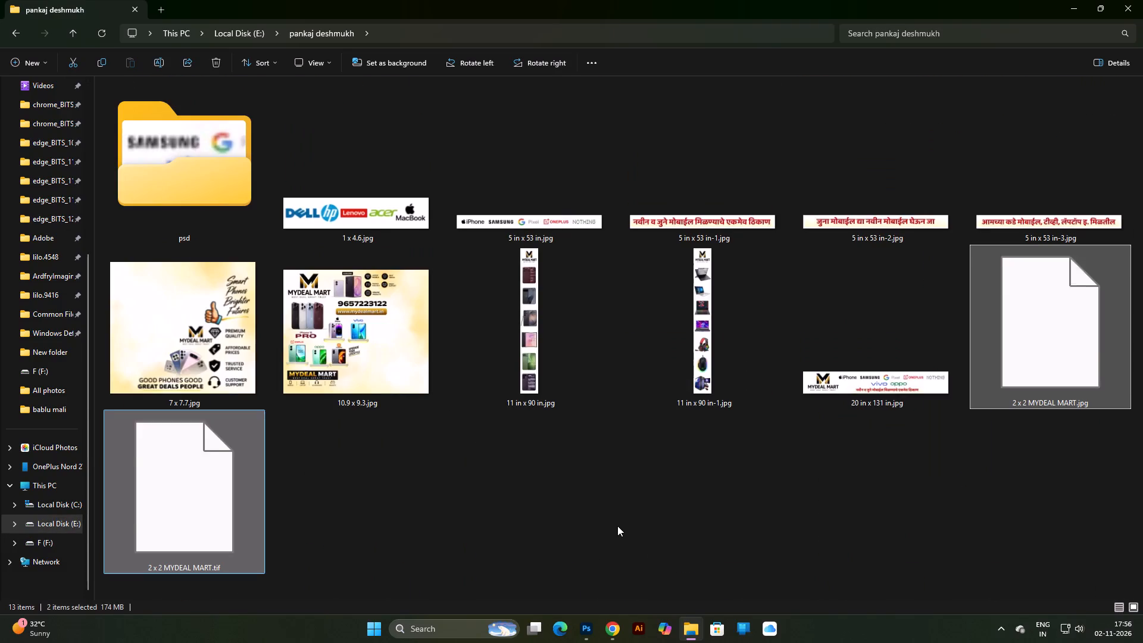
click(657, 516)
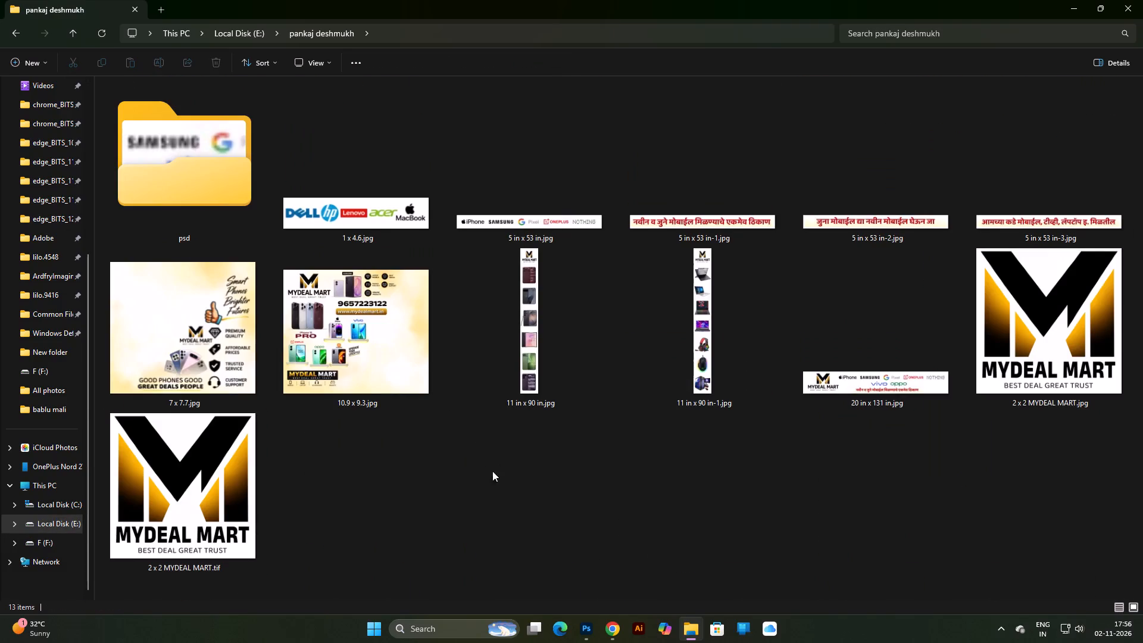
Move 2 x 2 MYDEAL MART.tif into the psd subfolder of the client's folder.
drag(218, 530, 188, 171)
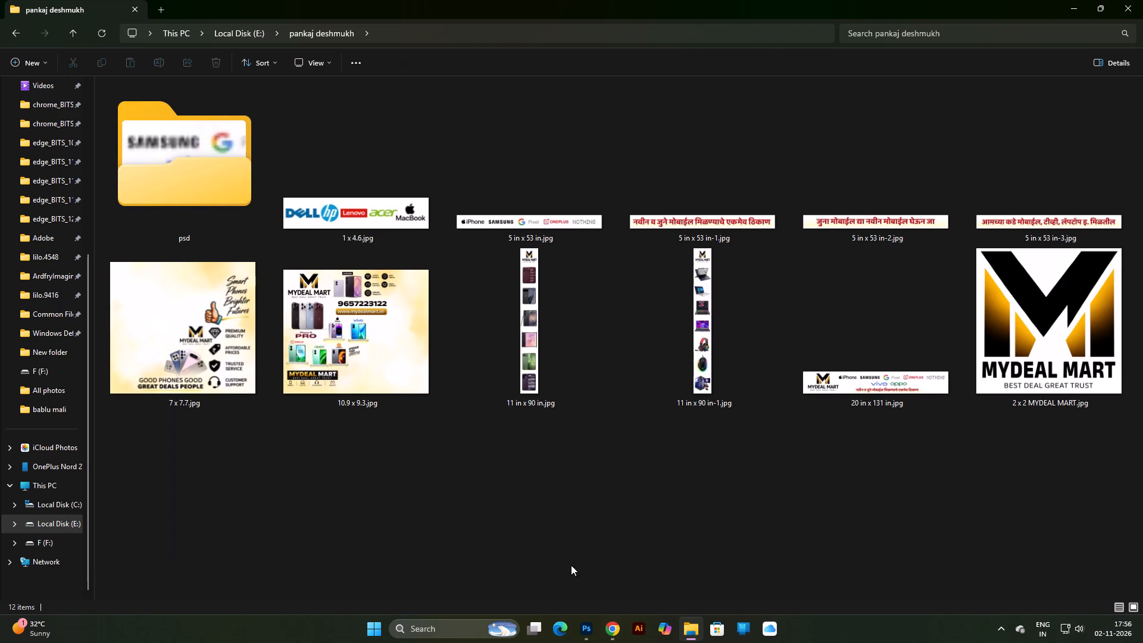
click(692, 530)
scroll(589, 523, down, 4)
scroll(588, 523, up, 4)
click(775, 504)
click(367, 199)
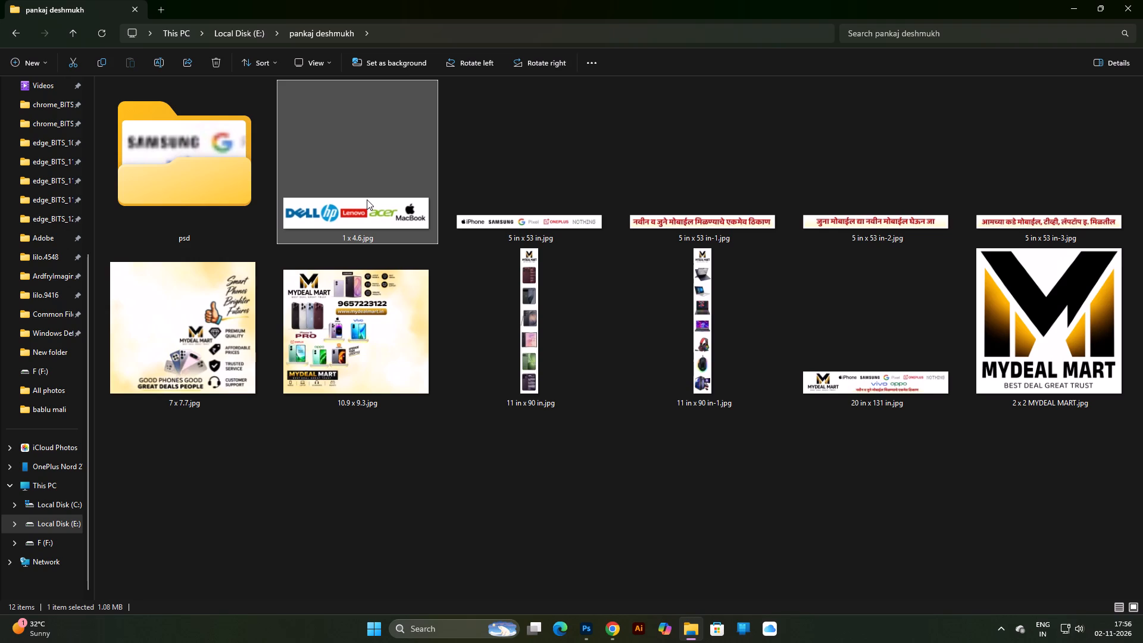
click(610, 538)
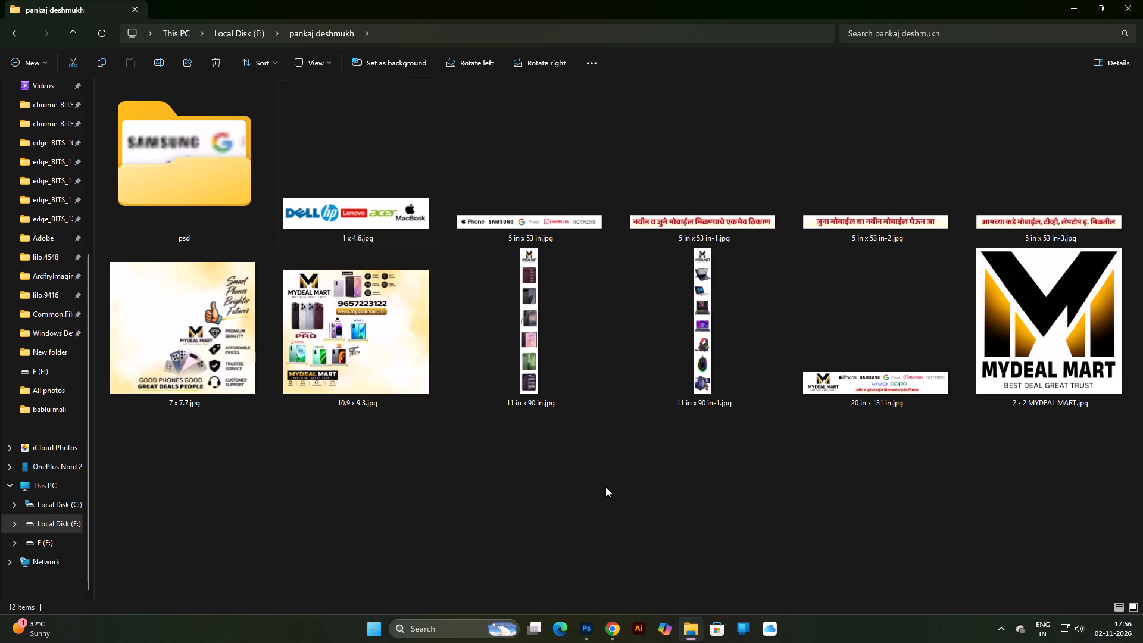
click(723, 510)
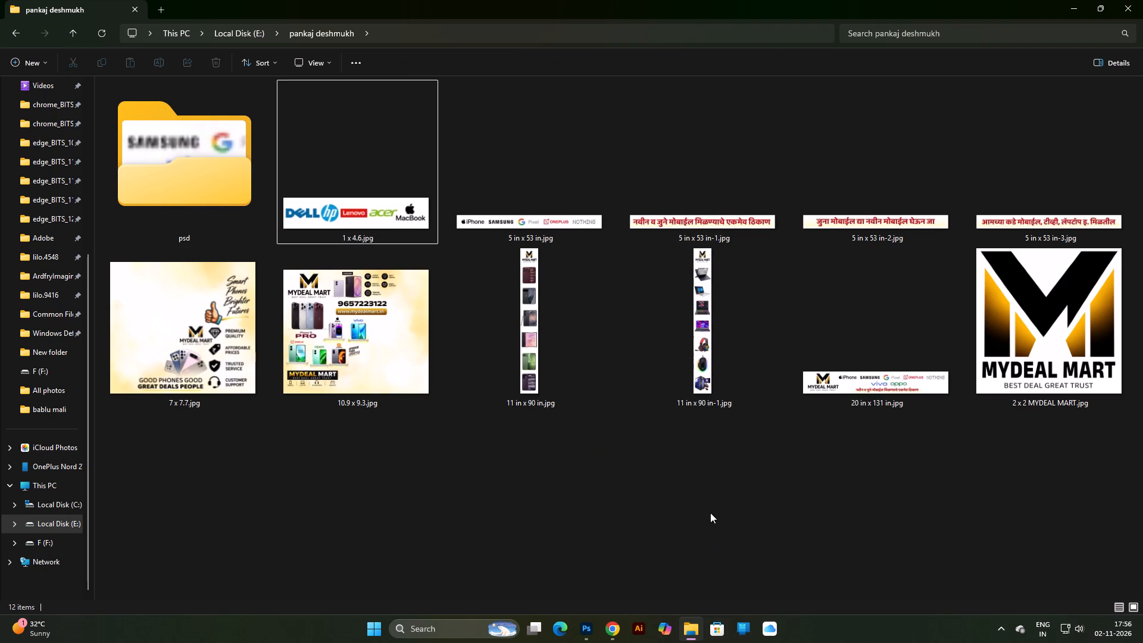
Review the client folder's images full-size, from 1 x 4.6.jpg through the MYDEAL MART logo, banners and posters to 20 in x 131 in.jpg.
double_click(384, 226)
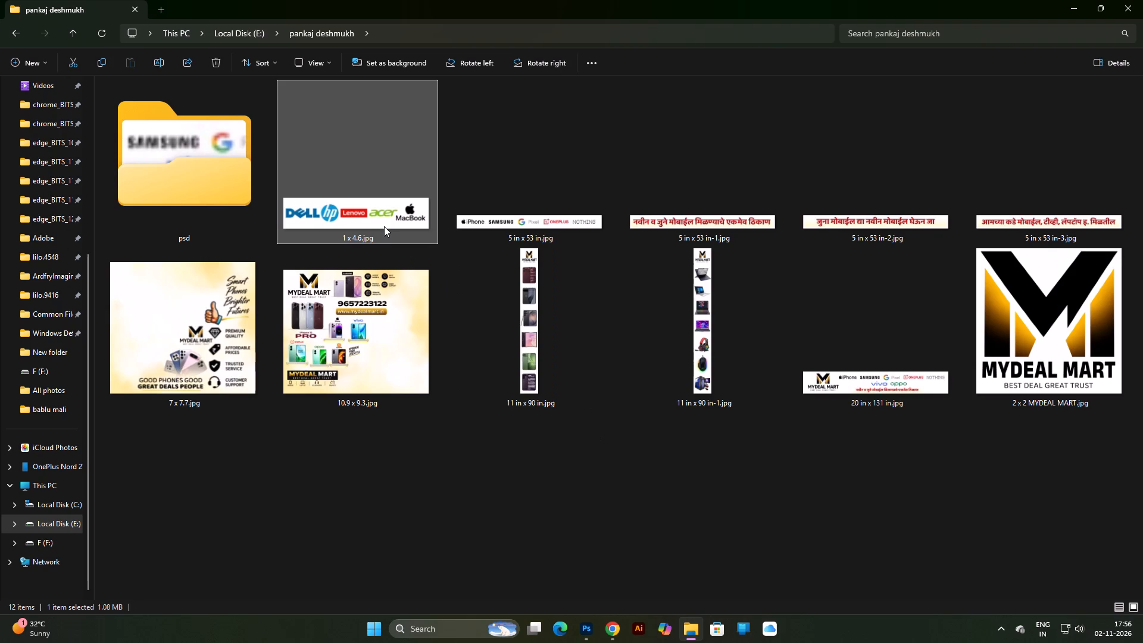
click(917, 127)
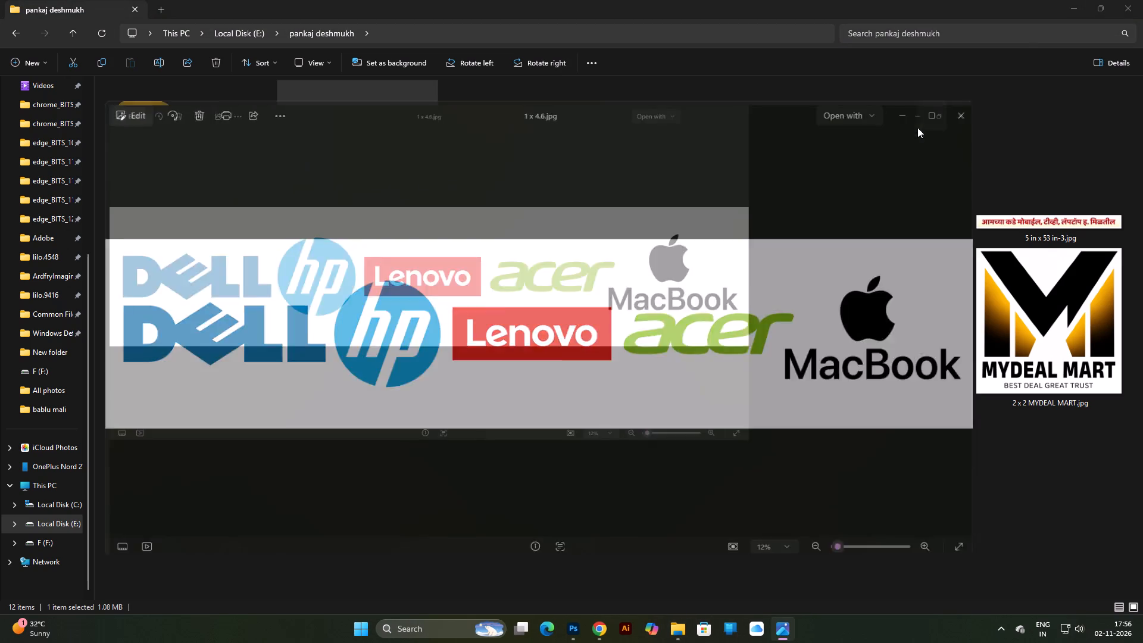
key(Right)
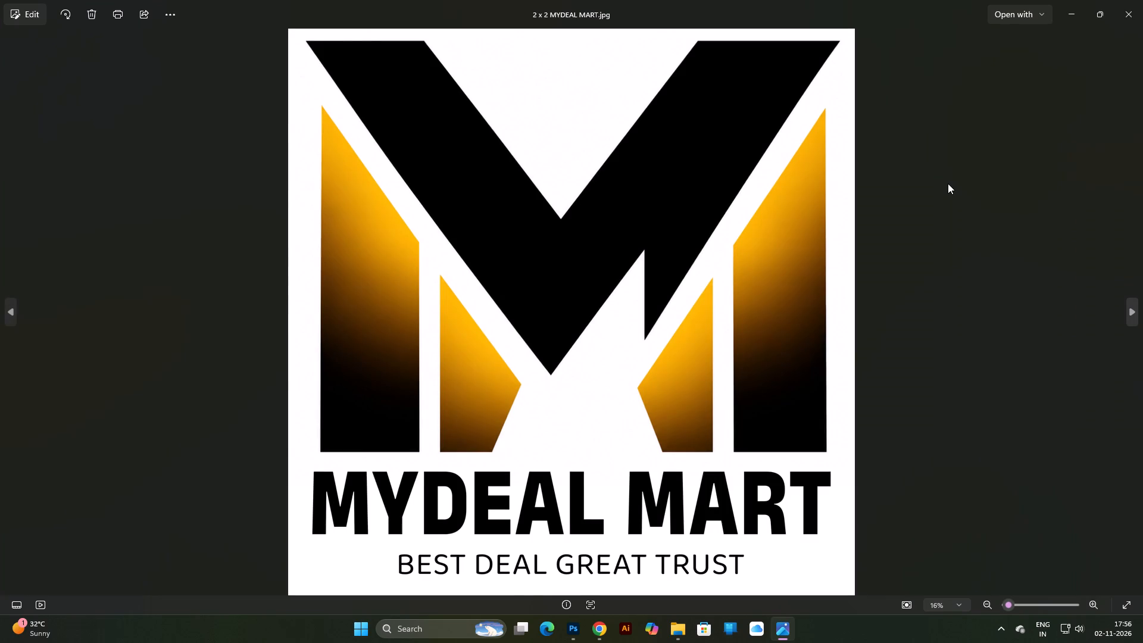
key(Right)
key(Right)
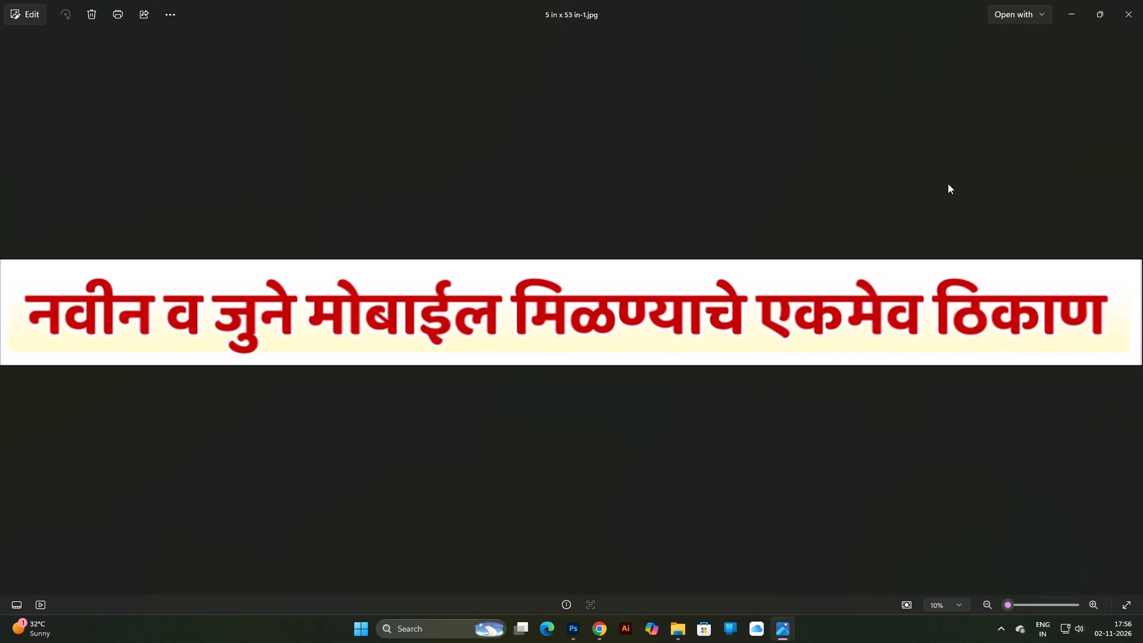
key(Right)
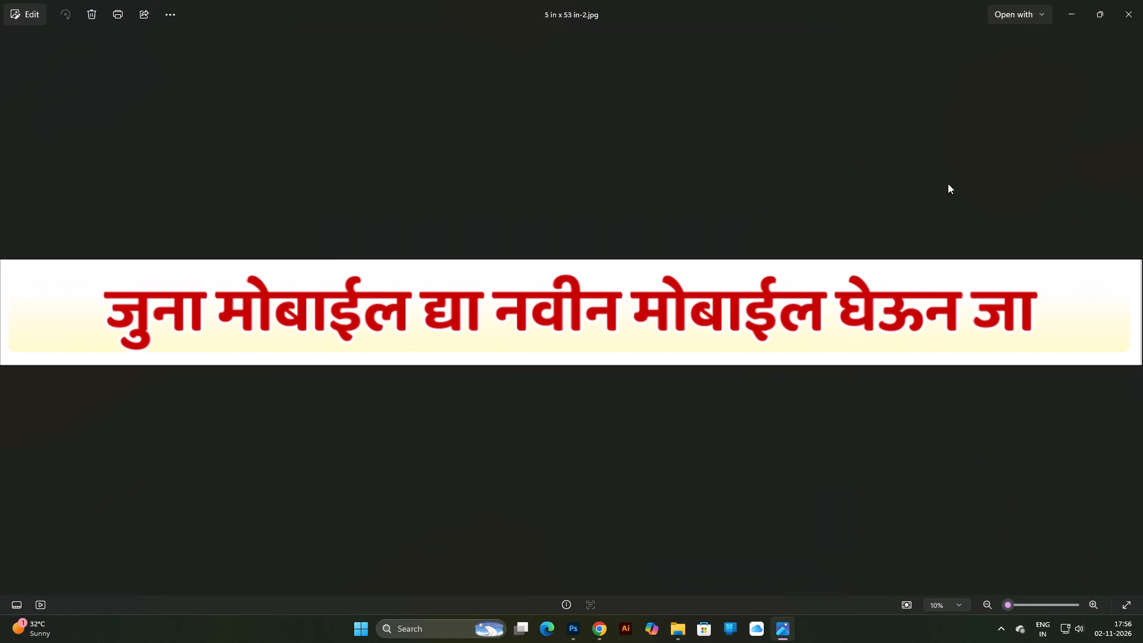
key(Down)
key(Left)
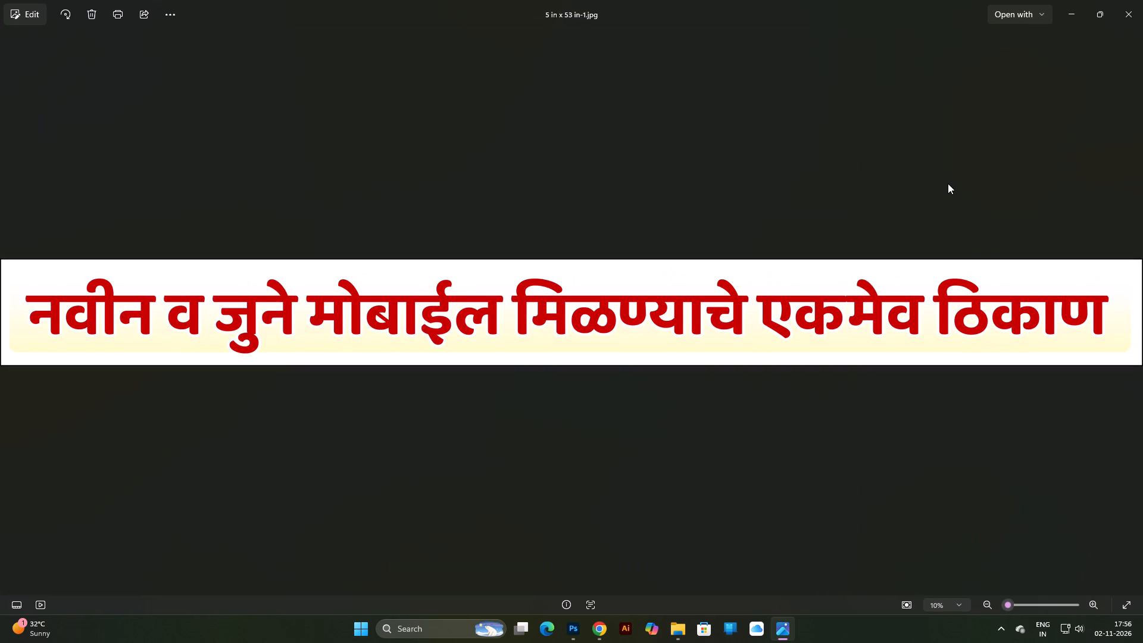
key(Right)
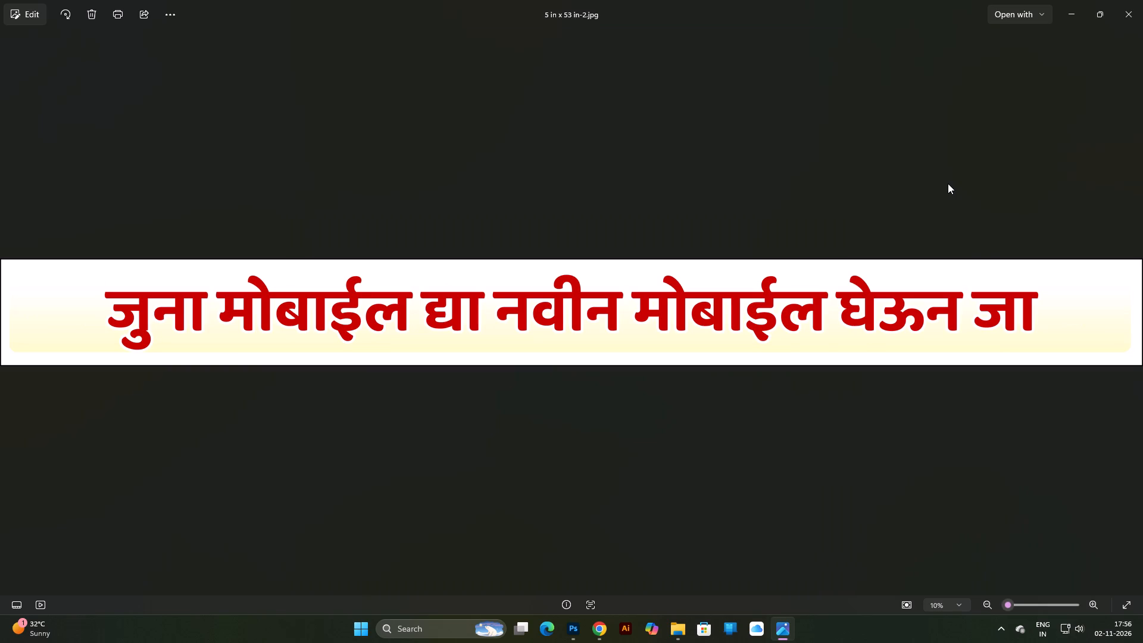
key(Right)
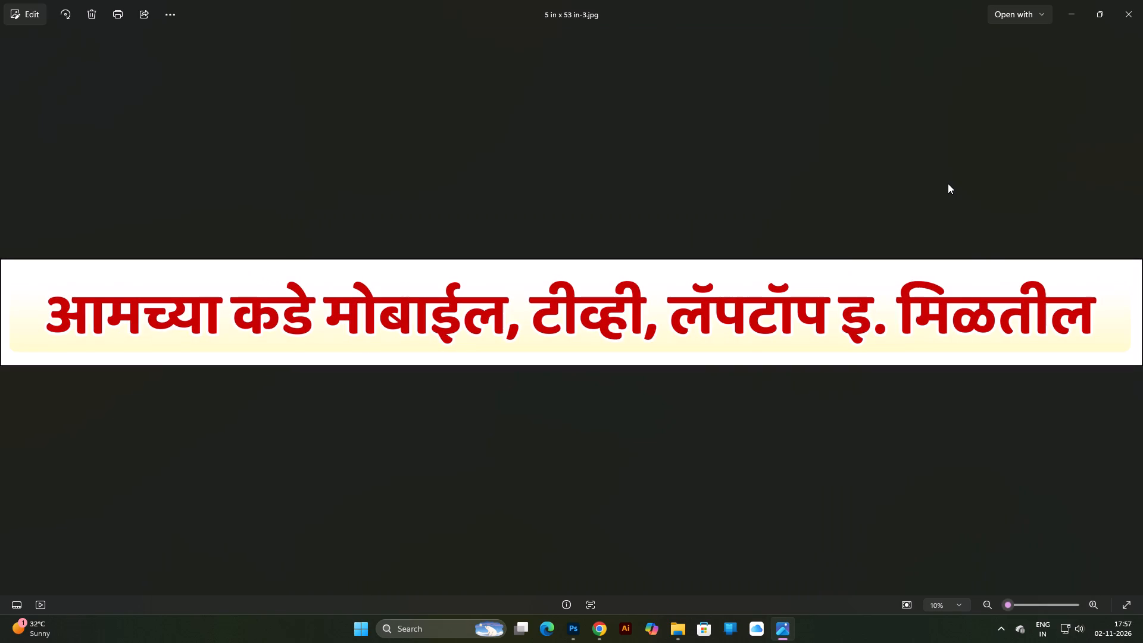
key(Right)
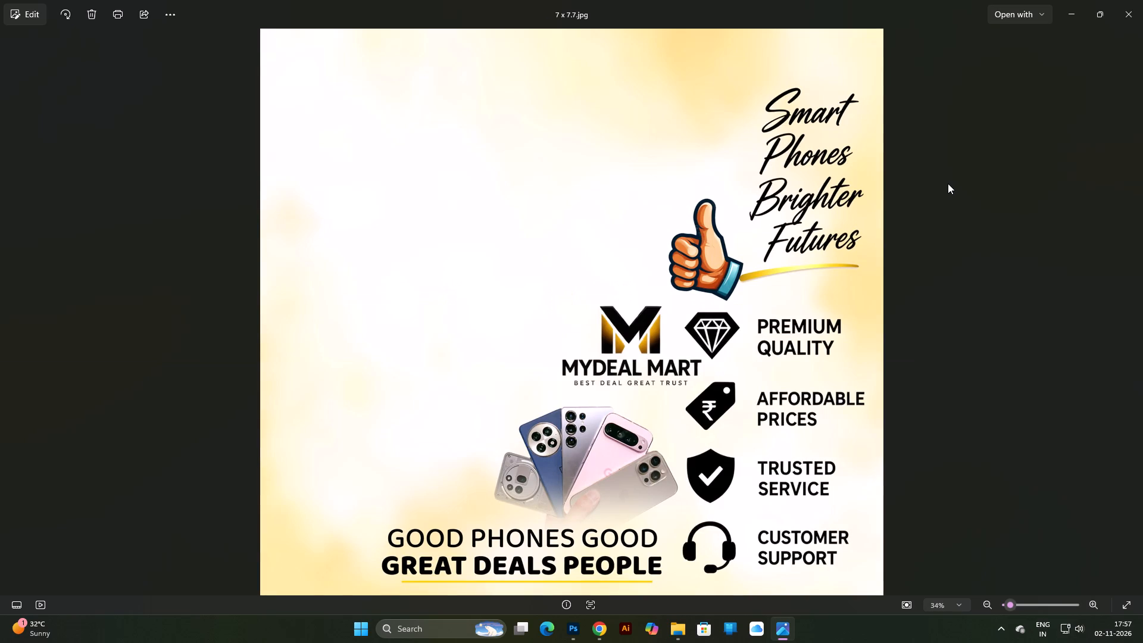
key(Right)
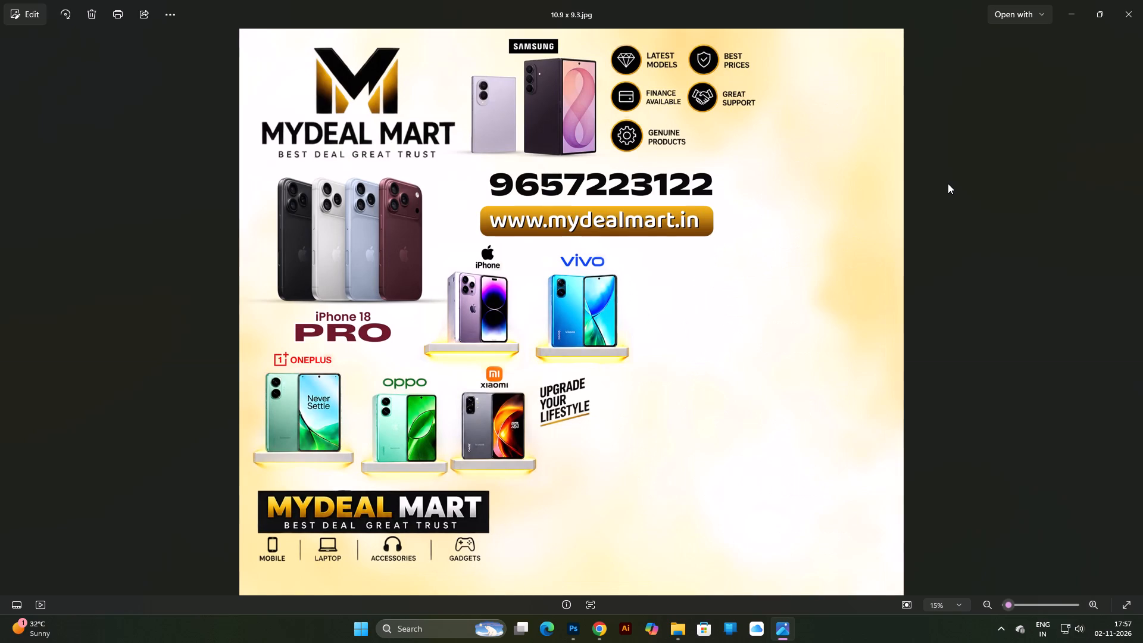
key(Right)
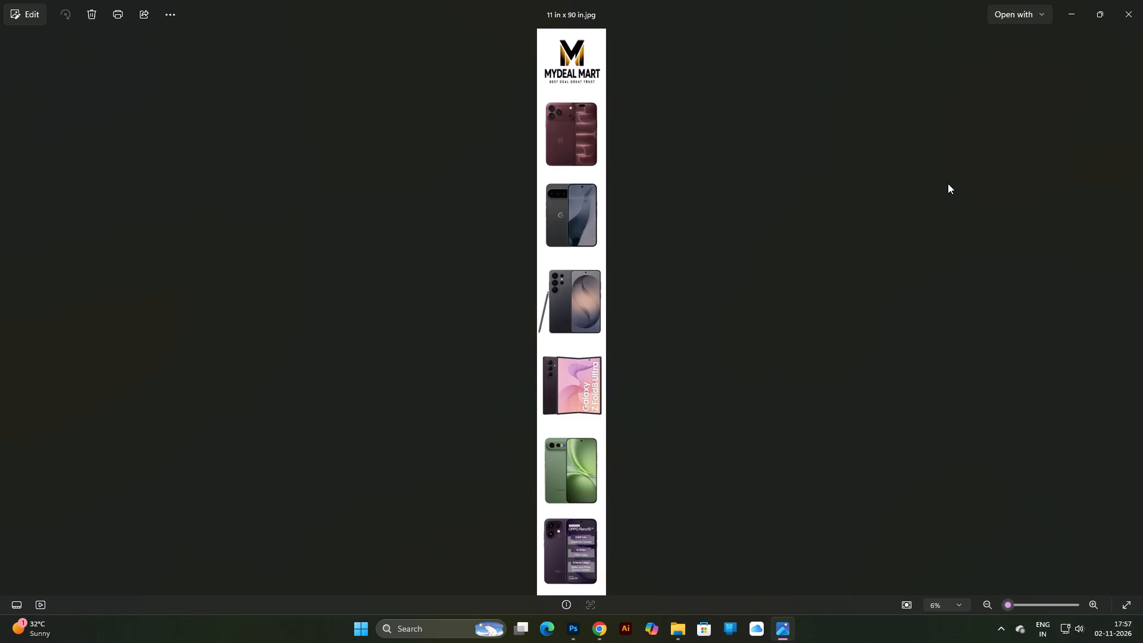
key(Right)
key(Left)
key(Right)
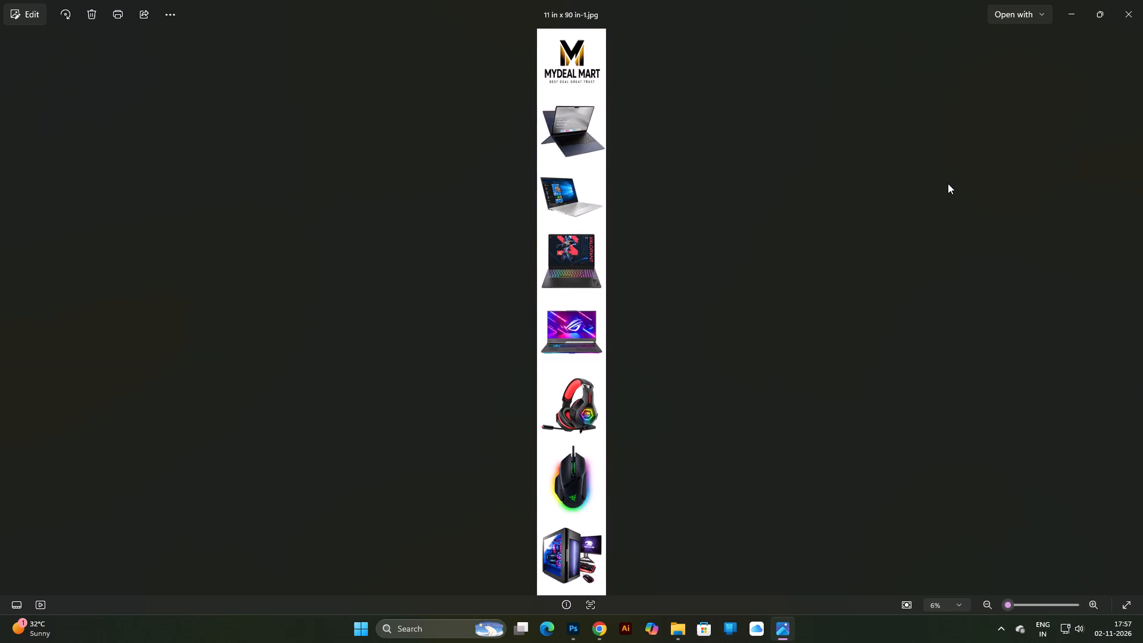
key(Left)
key(Right)
key(Right)
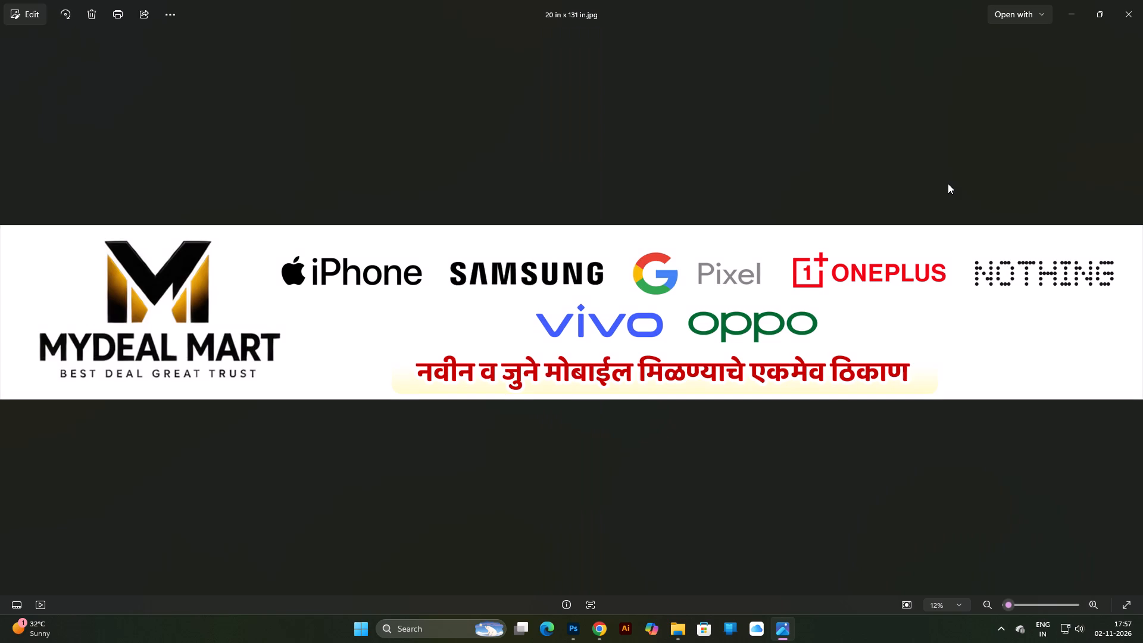
click(1142, 0)
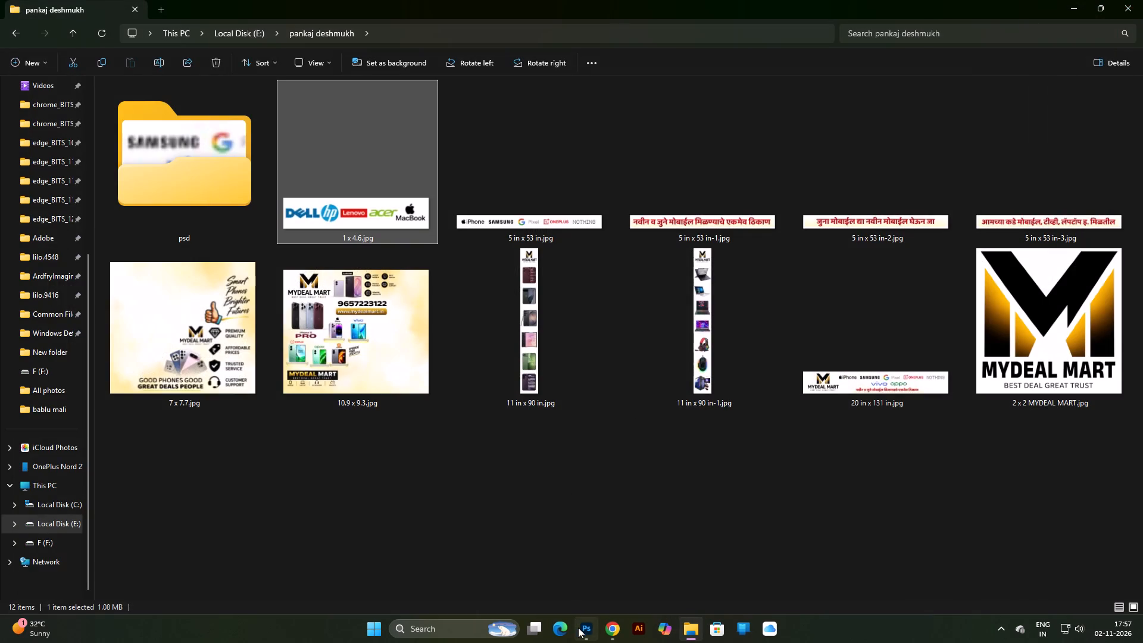
Switch to Photoshop and inspect the 2 x 2 MYDEAL MART.tif logo with the whole artwork fitted in view.
click(578, 628)
scroll(582, 384, down, 6)
scroll(550, 370, up, 7)
scroll(518, 304, down, 2)
scroll(518, 304, up, 12)
key(ctrl+0)
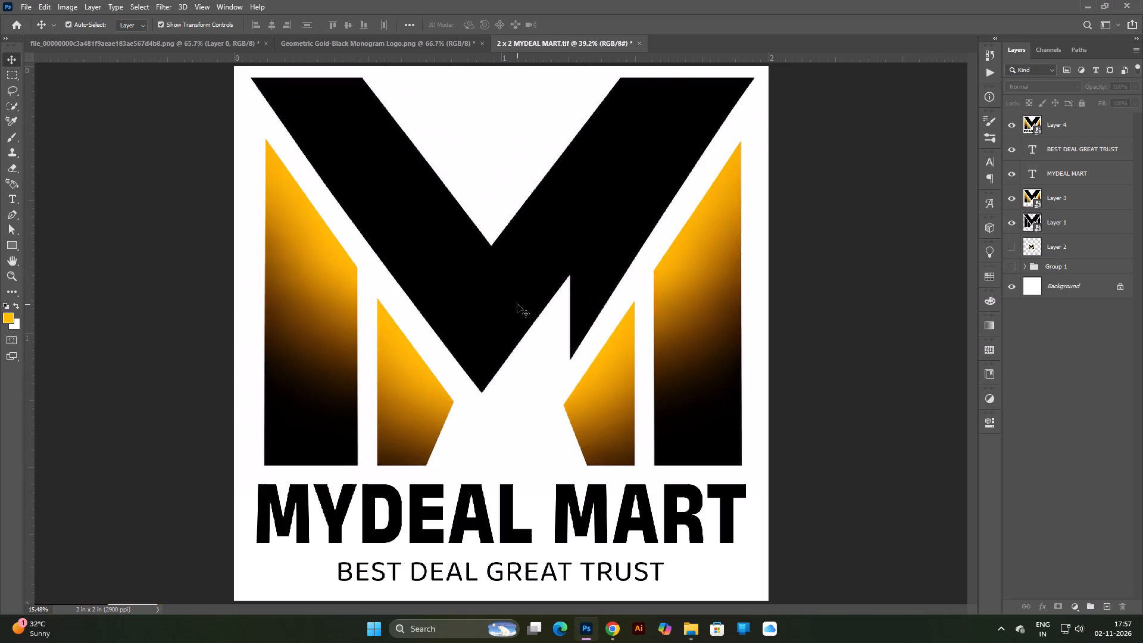
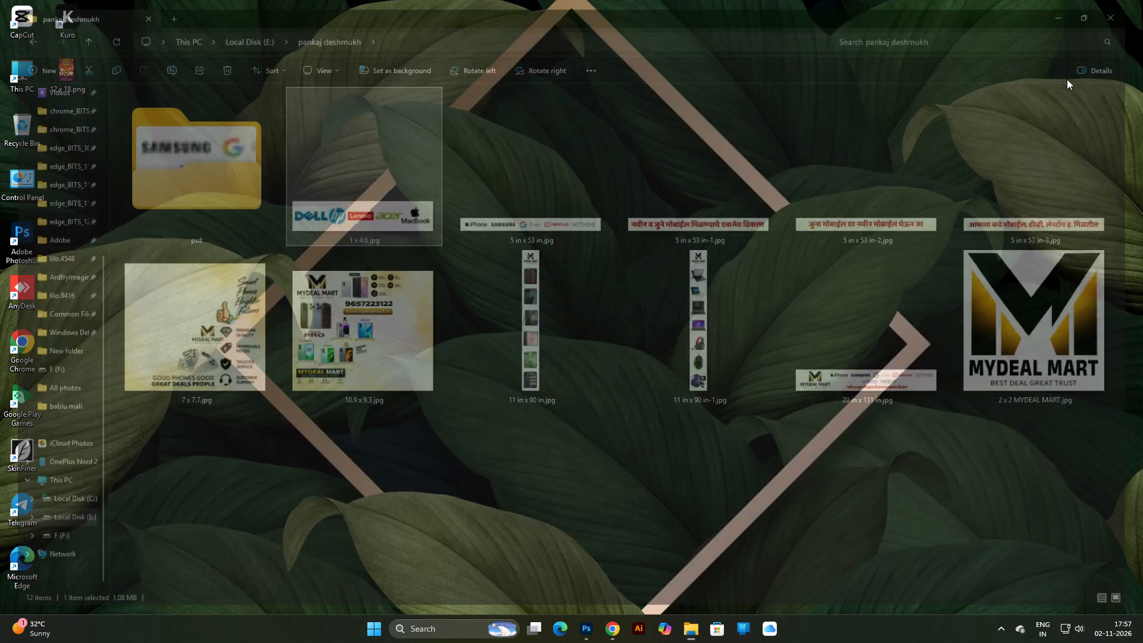
Launch the Kuro application from the desktop.
double_click(79, 15)
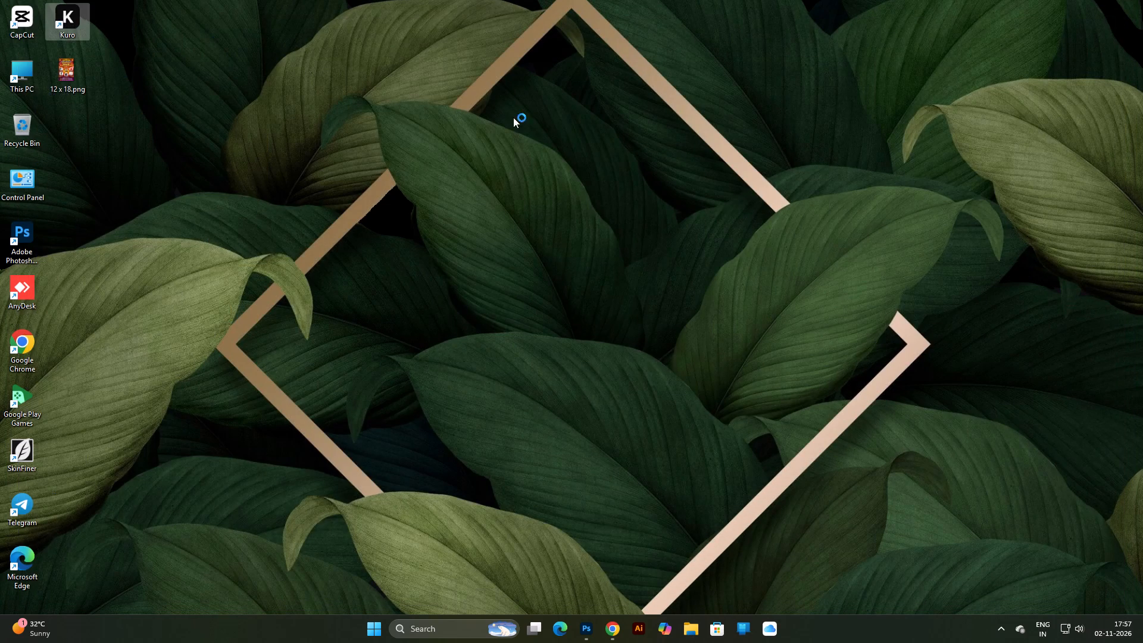
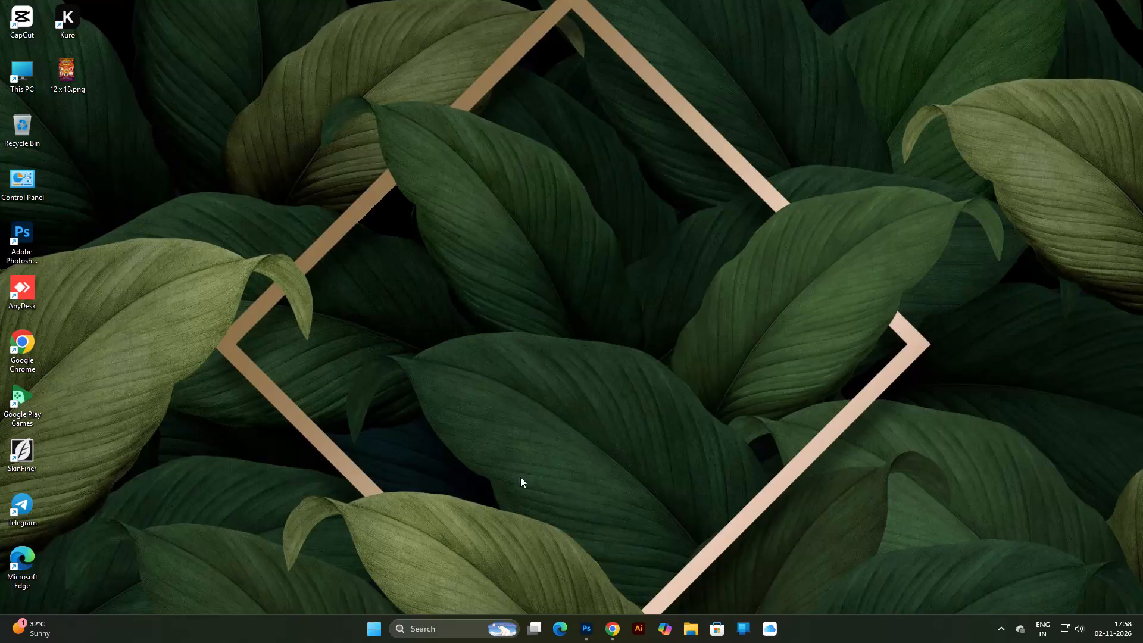
Switch to Photoshop and examine the 2 x 2 MYDEAL MART logo artwork up close and as a whole.
click(580, 625)
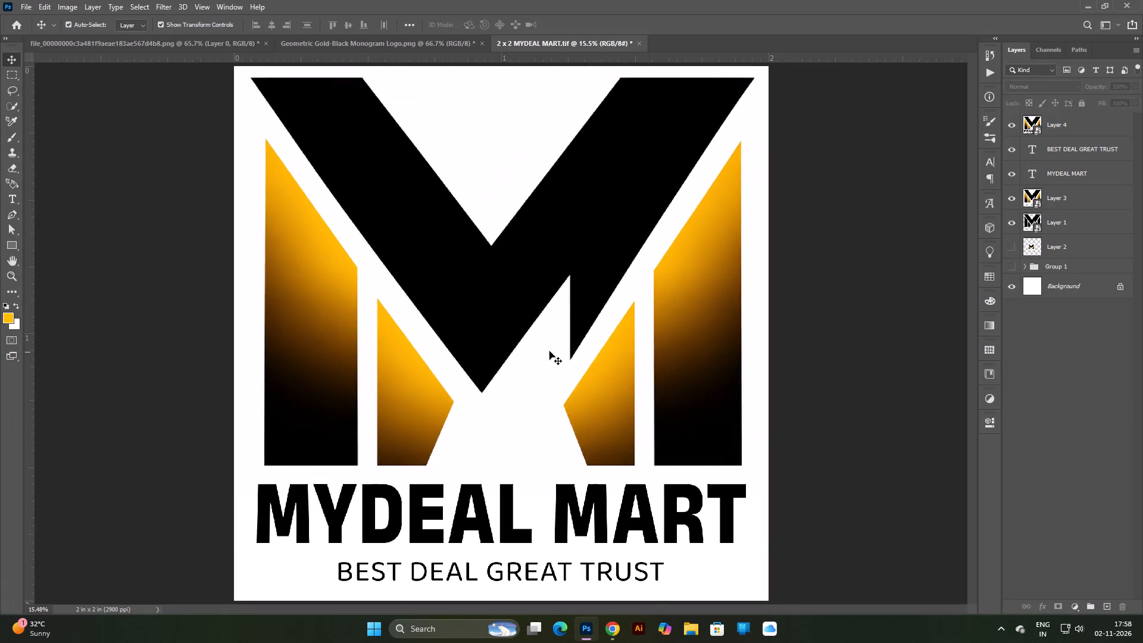
scroll(549, 351, up, 15)
scroll(558, 333, down, 20)
scroll(558, 333, down, 2)
scroll(564, 300, up, 5)
scroll(564, 300, down, 4)
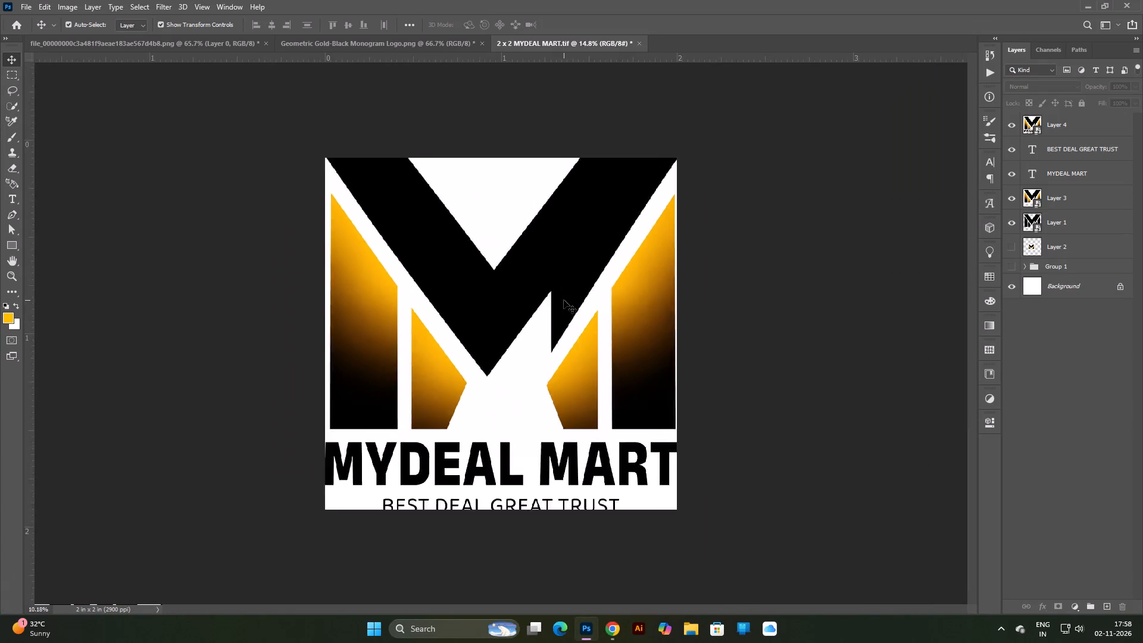
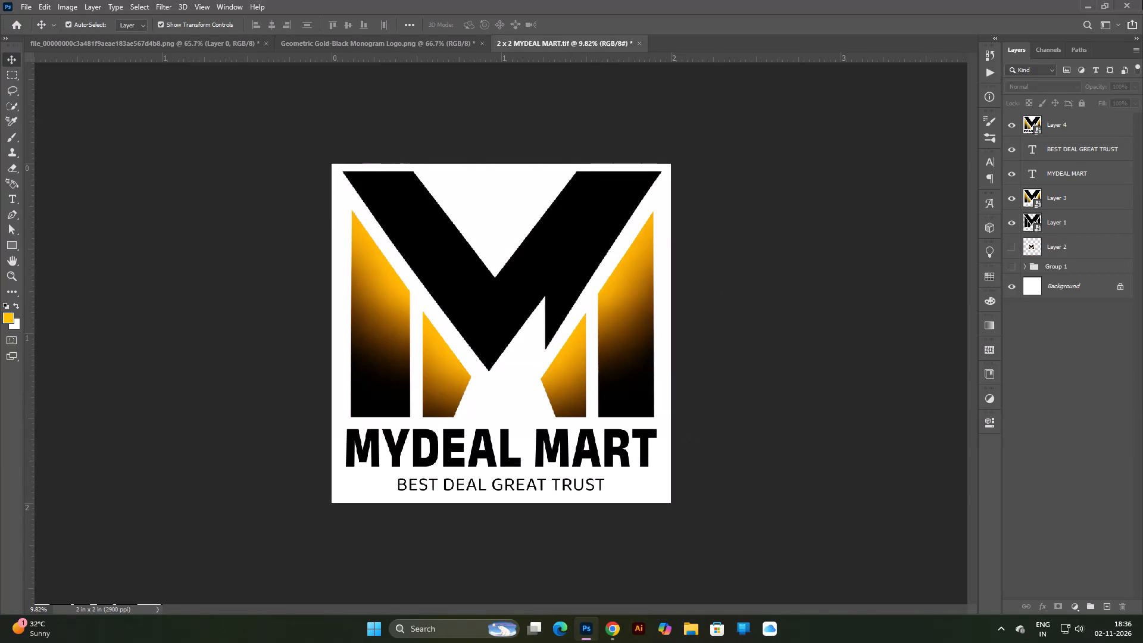
Quit Photoshop, discarding the unsaved changes in the open logo documents.
click(559, 232)
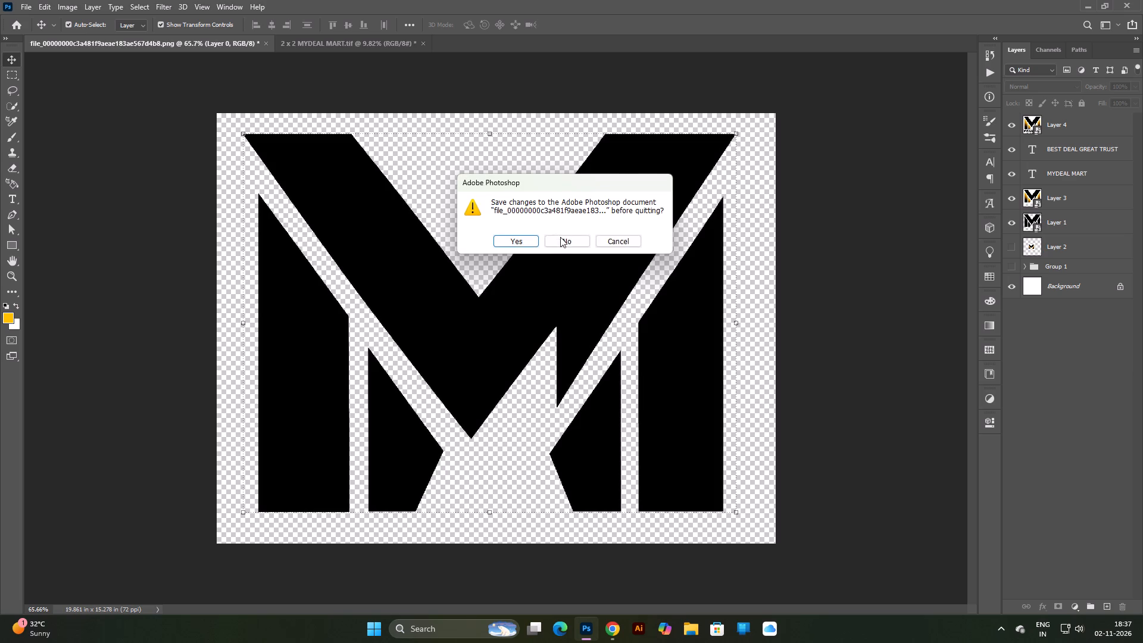
click(560, 238)
double_click(560, 240)
click(564, 236)
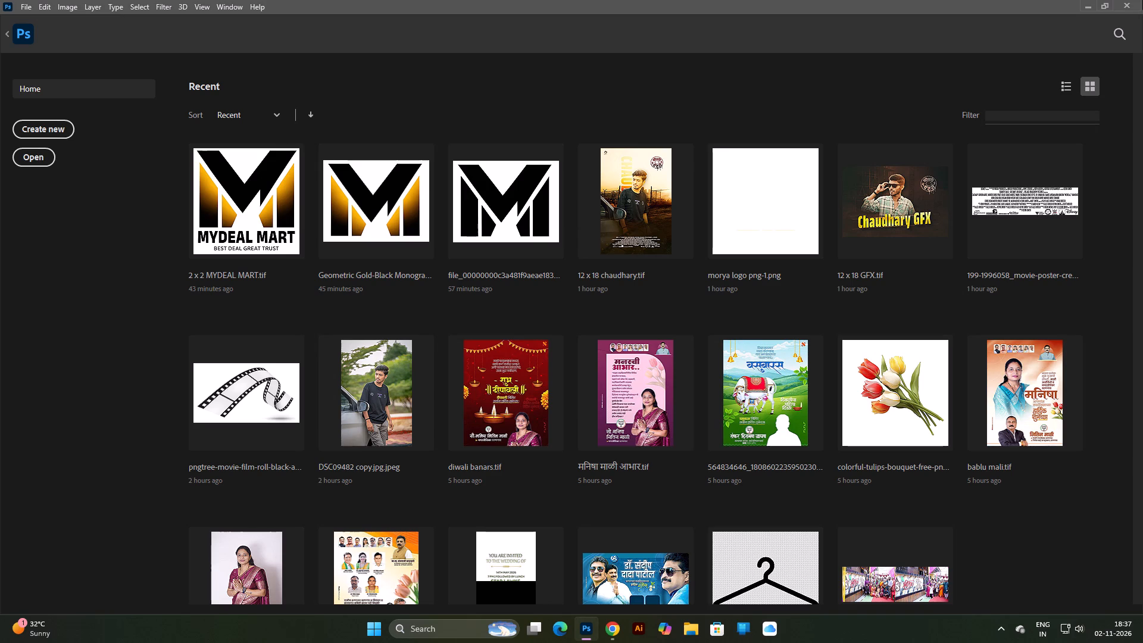
double_click(1142, 0)
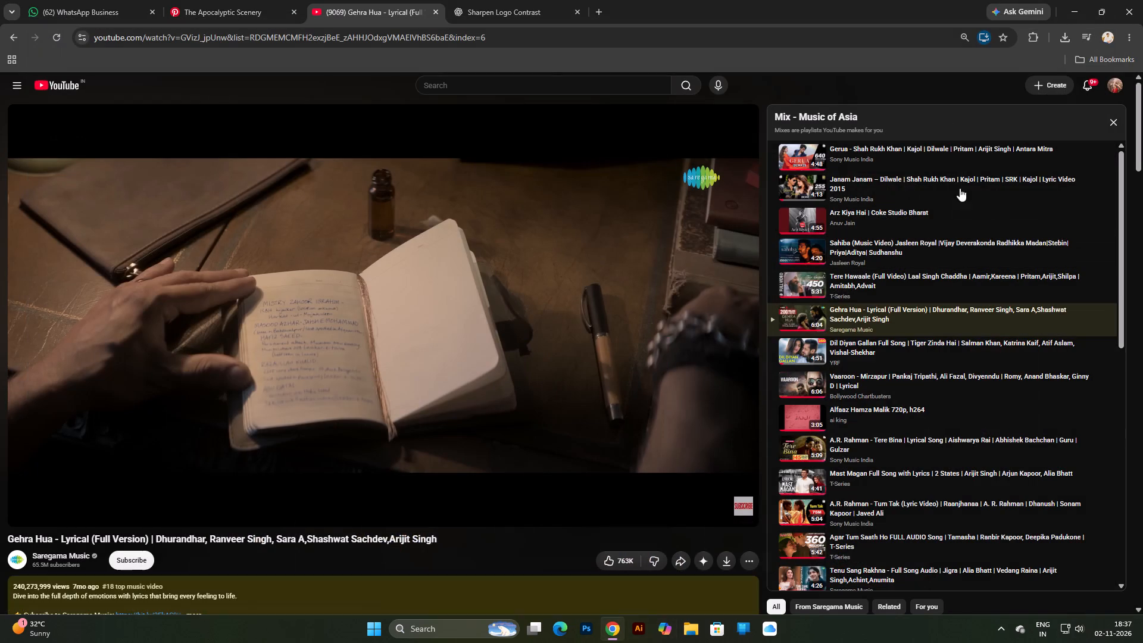
Close the Chrome browser window with the YouTube page.
double_click(1142, 0)
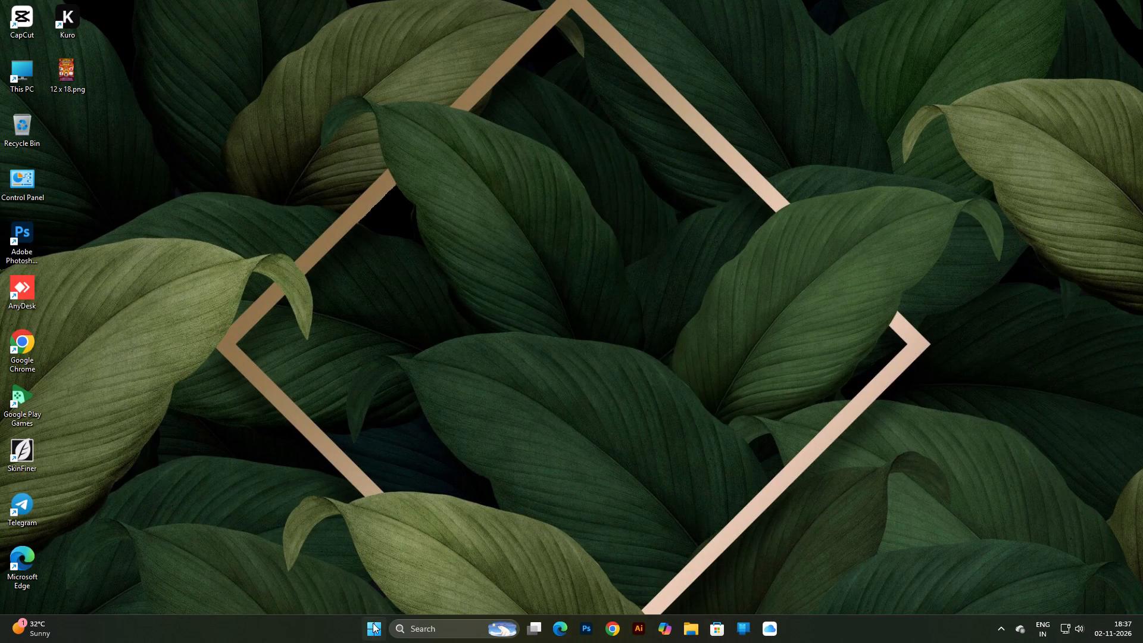
Shut down the computer.
click(373, 623)
click(699, 590)
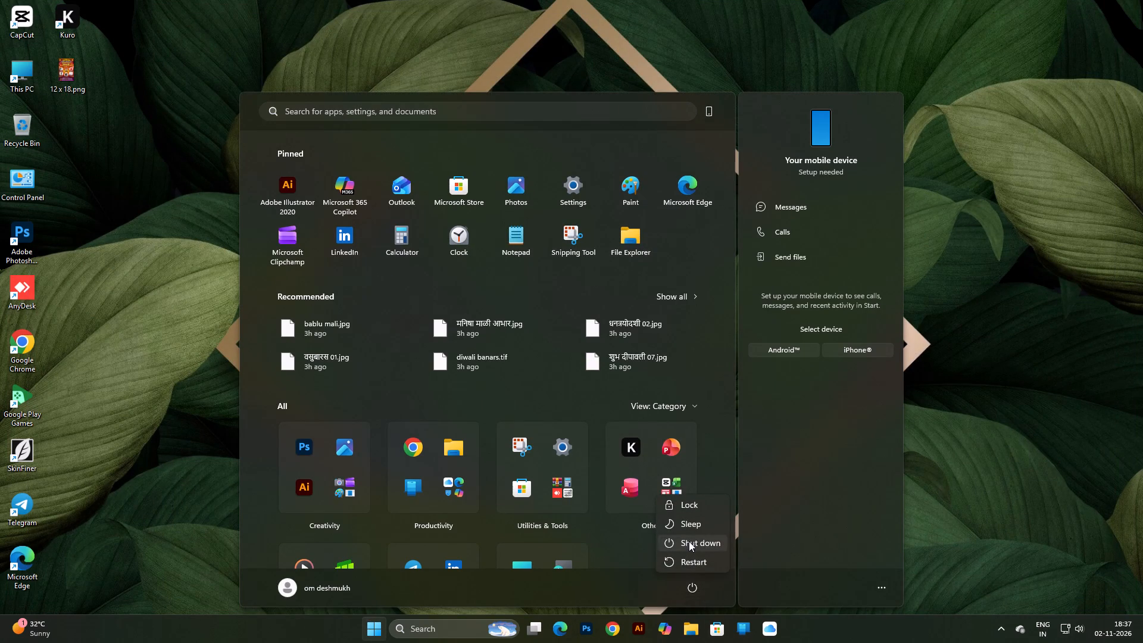
click(689, 541)
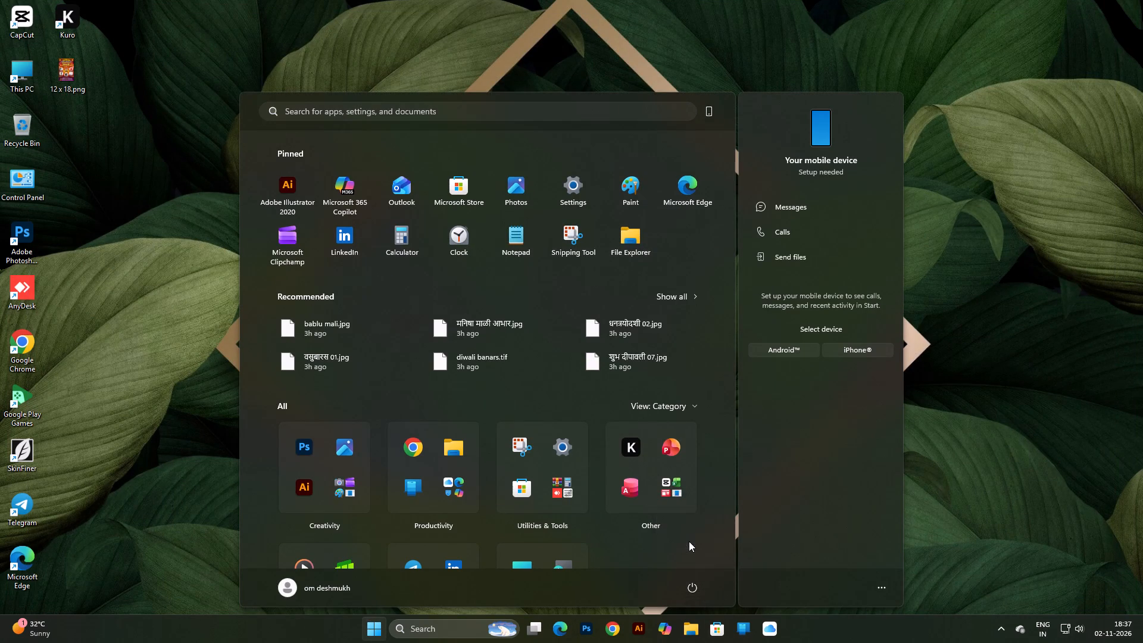